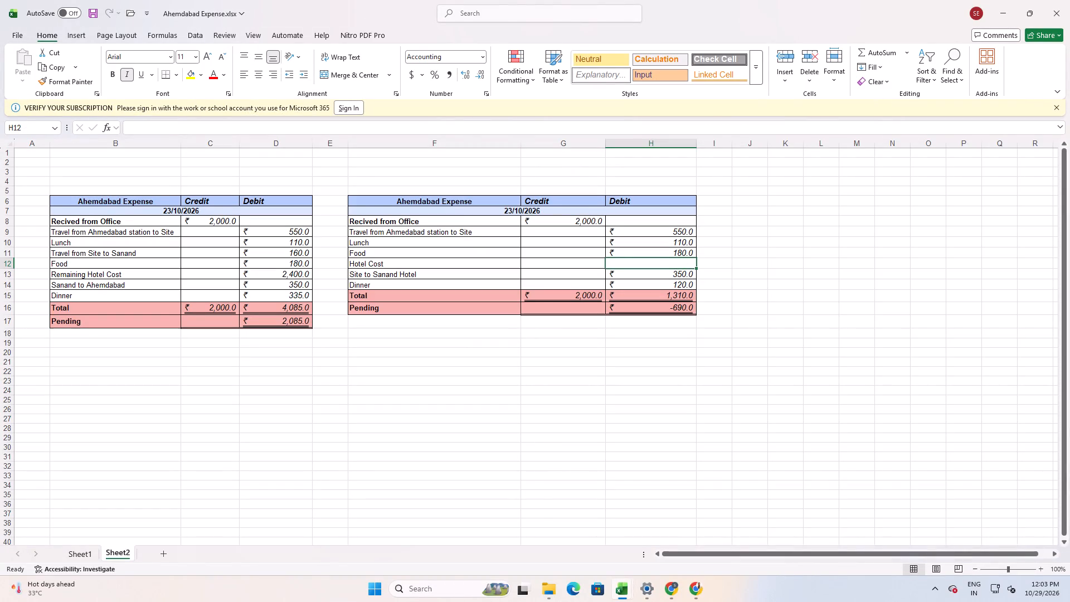
Clear the debit amount for Site to Sanand Hotel in the second expense table.
{"action": "left_click", "coordinate": [689, 272]}
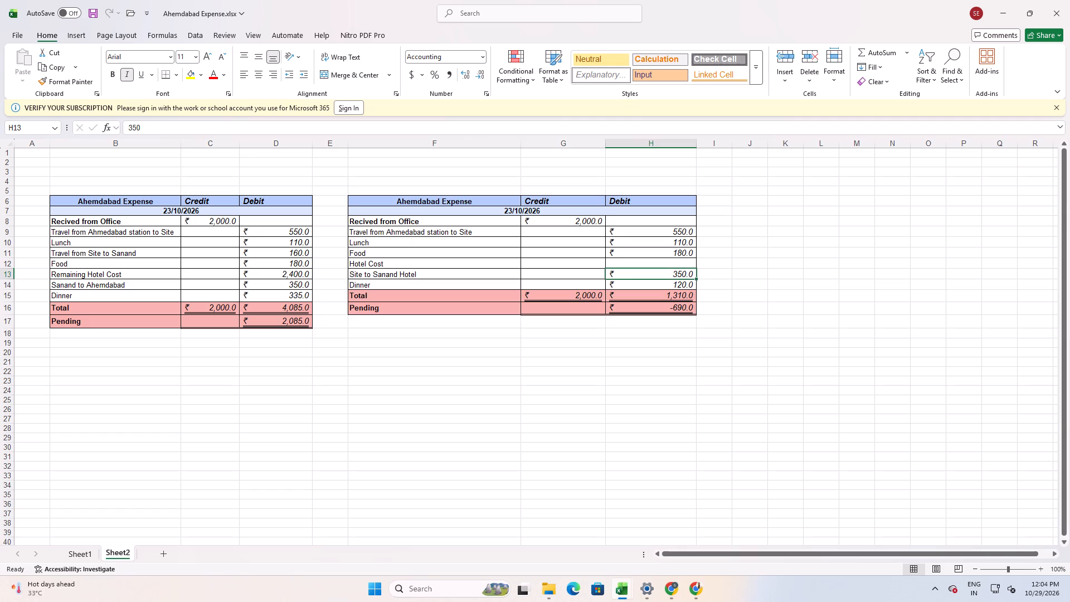
{"action": "key", "text": "Delete"}
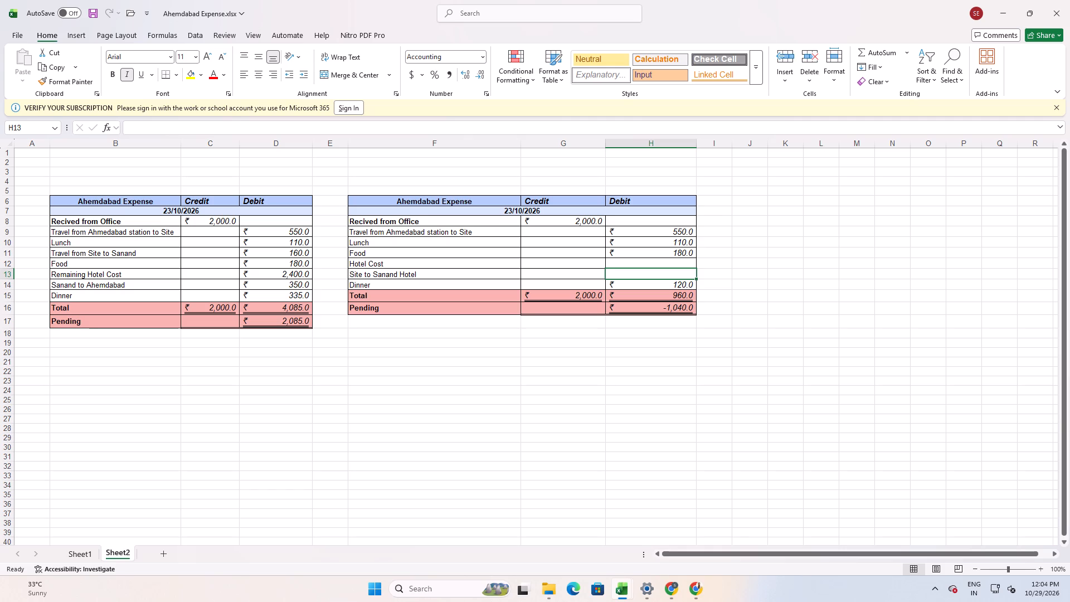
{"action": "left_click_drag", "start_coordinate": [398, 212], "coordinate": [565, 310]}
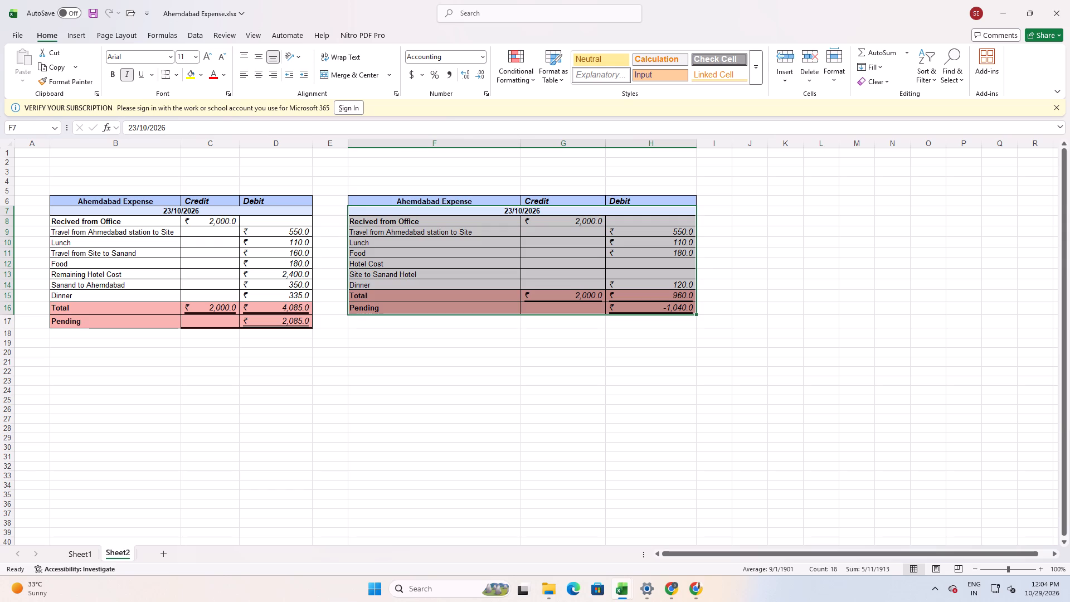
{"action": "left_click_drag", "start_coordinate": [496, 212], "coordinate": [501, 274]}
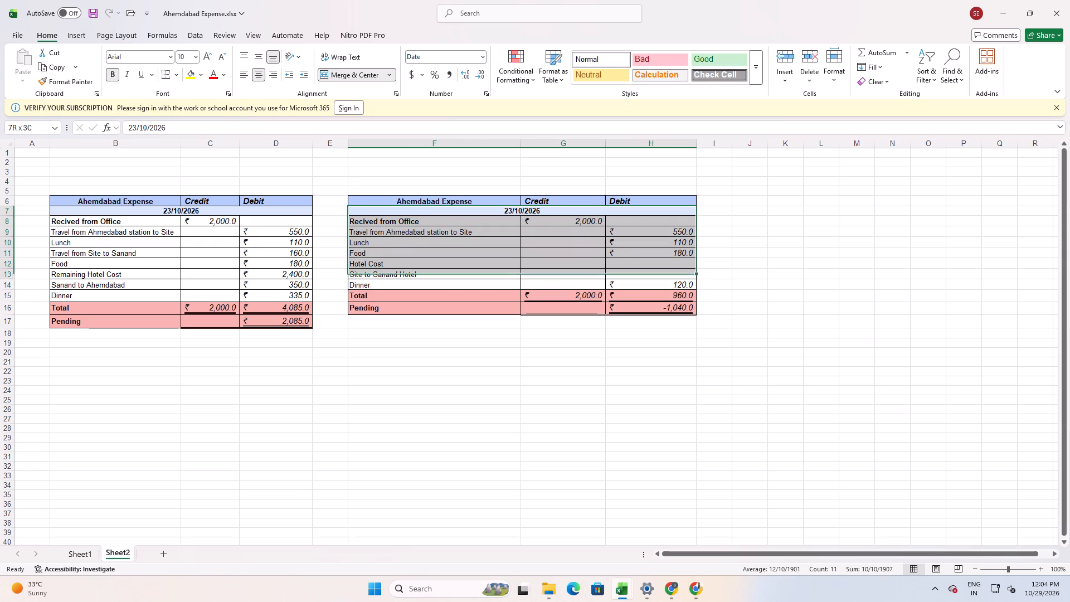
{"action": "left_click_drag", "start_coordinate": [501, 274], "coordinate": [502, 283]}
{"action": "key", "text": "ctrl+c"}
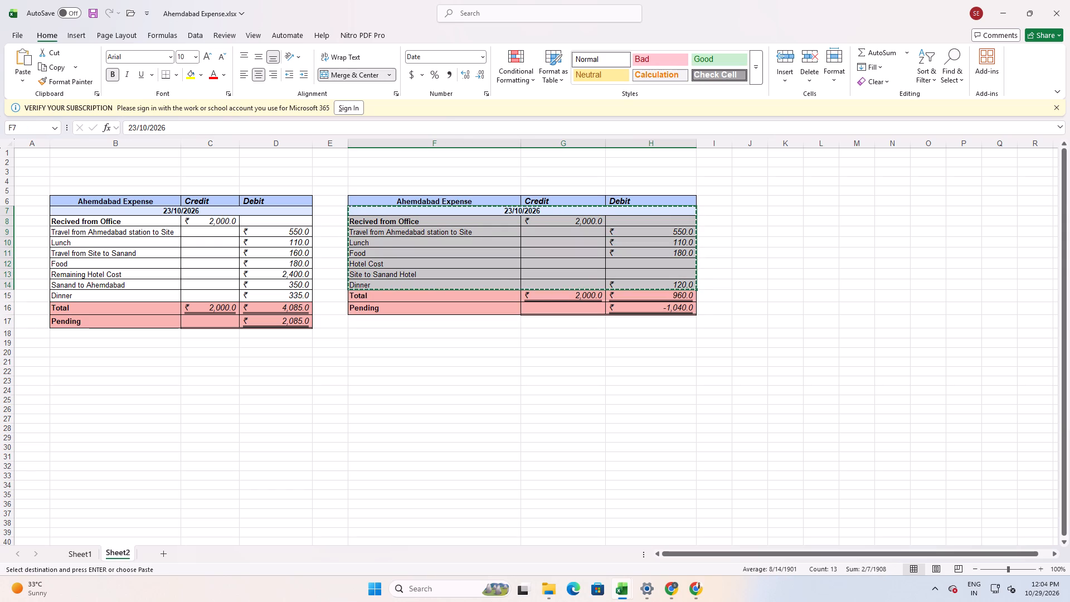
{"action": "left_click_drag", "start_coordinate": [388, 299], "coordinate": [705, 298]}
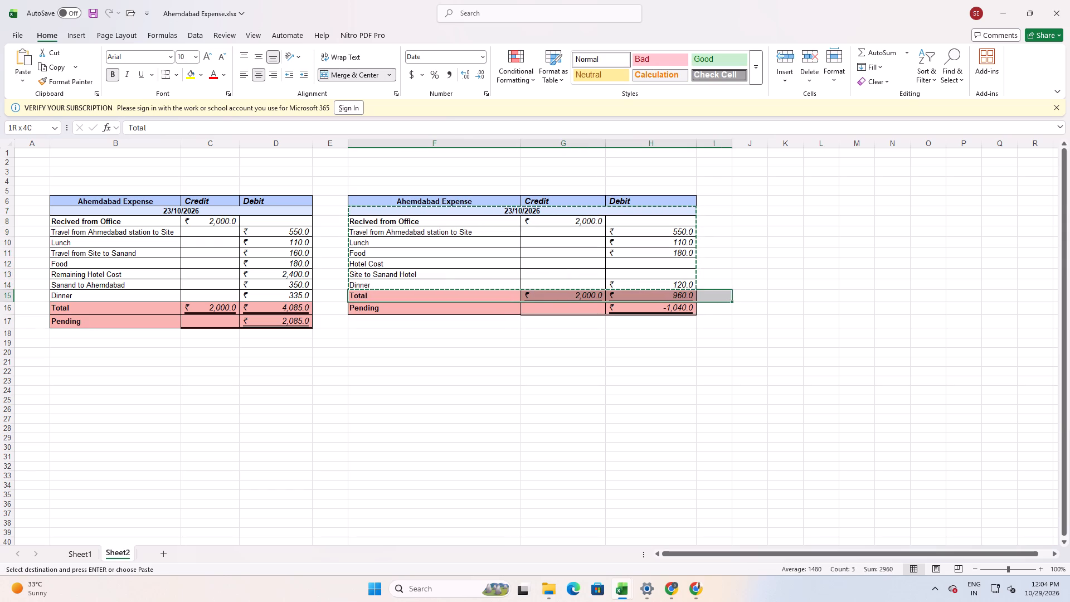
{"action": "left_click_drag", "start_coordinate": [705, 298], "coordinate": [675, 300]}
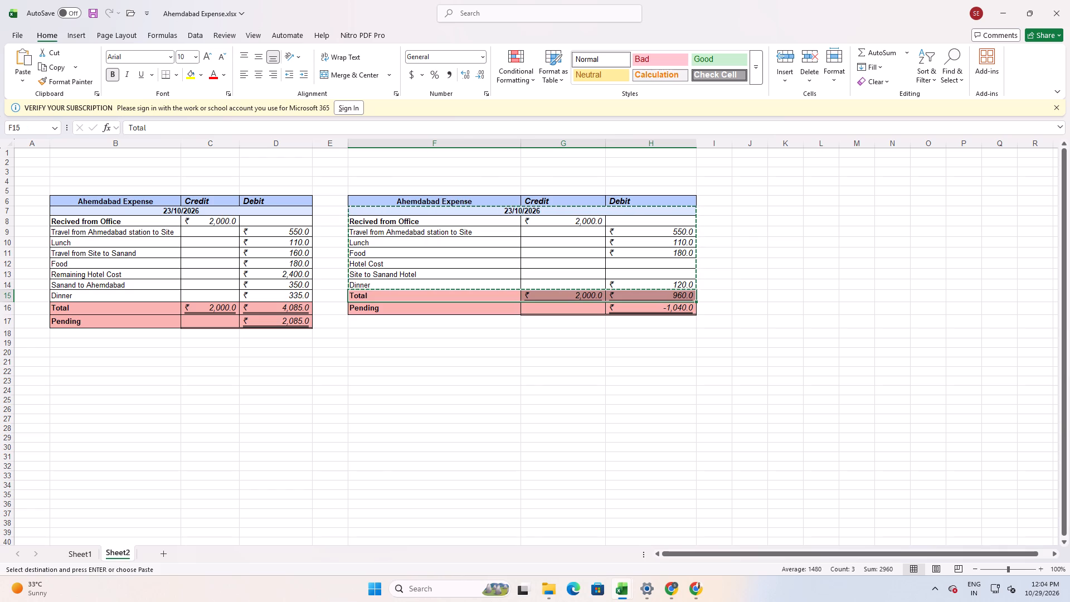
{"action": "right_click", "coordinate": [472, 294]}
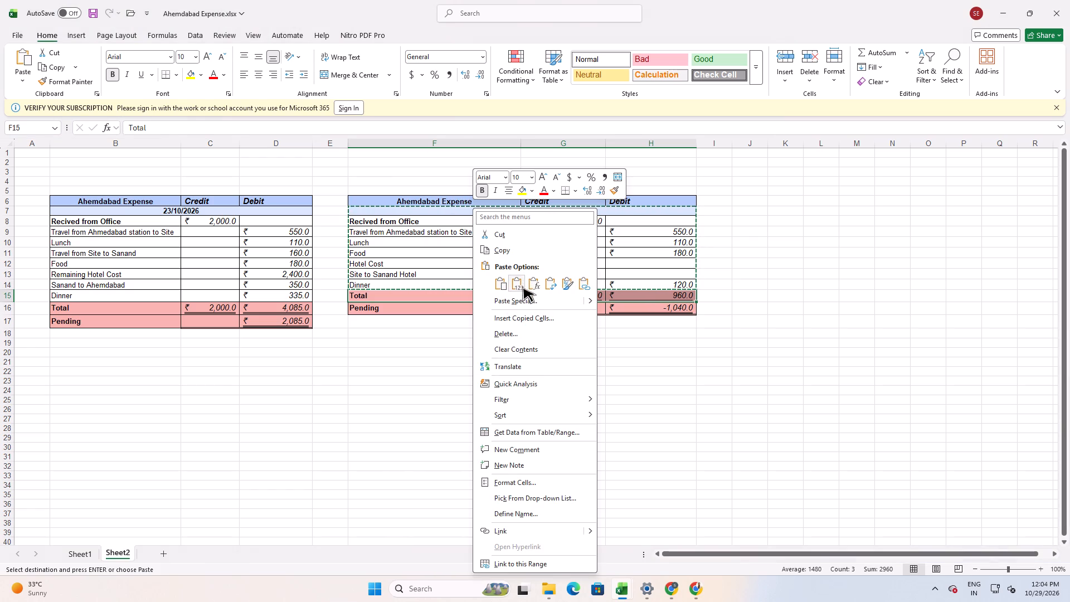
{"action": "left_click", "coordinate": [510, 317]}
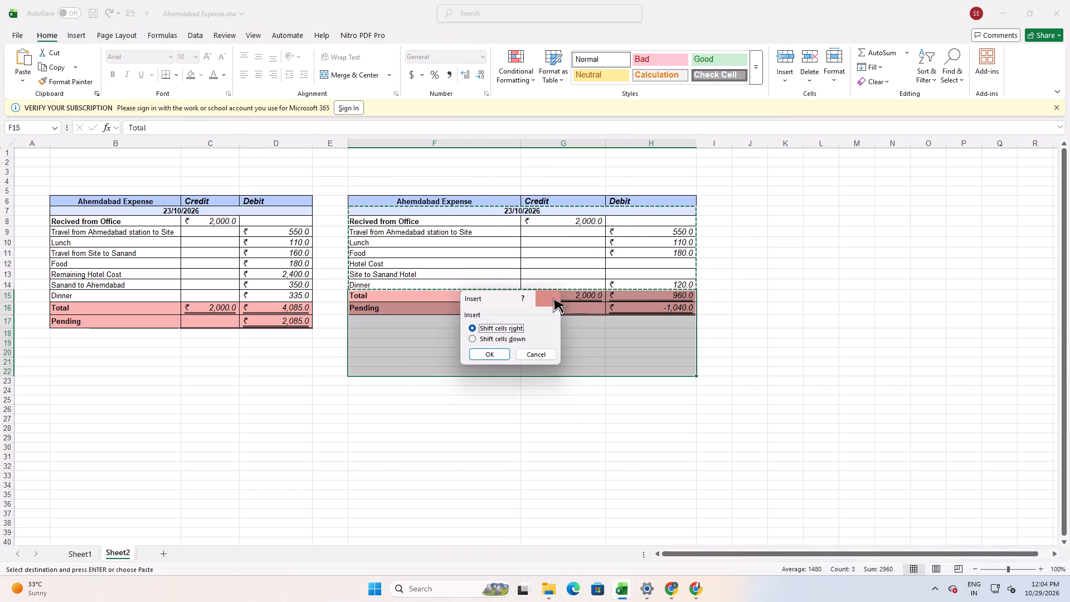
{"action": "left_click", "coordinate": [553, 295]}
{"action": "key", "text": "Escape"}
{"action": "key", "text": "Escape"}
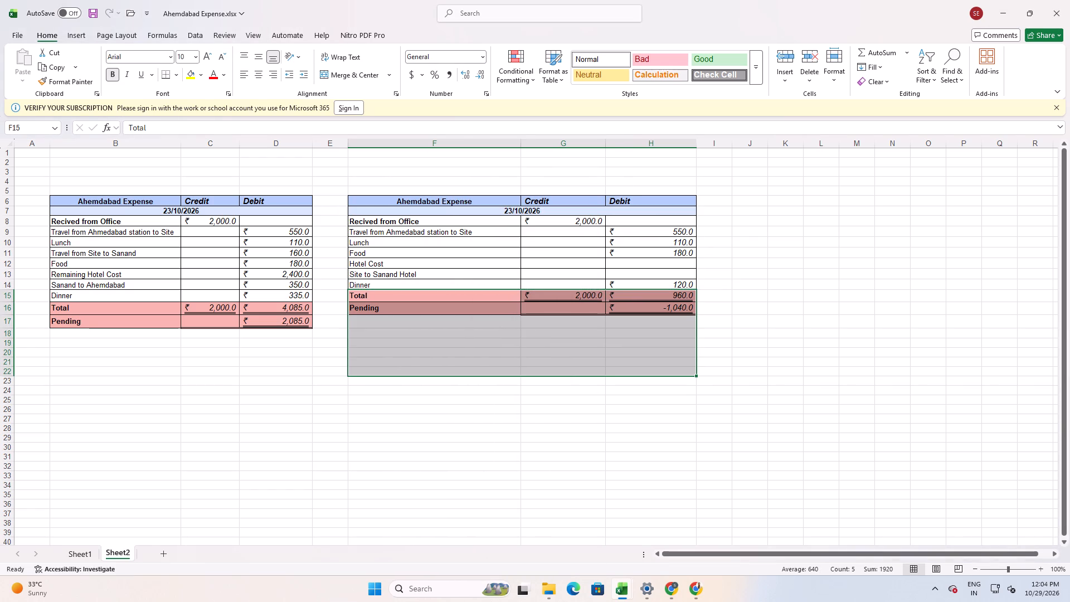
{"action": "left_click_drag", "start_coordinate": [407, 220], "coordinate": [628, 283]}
Insert eight blank rows of cells above the Total row of the second expense table, columns F to H.
{"action": "left_click_drag", "start_coordinate": [434, 296], "coordinate": [470, 297]}
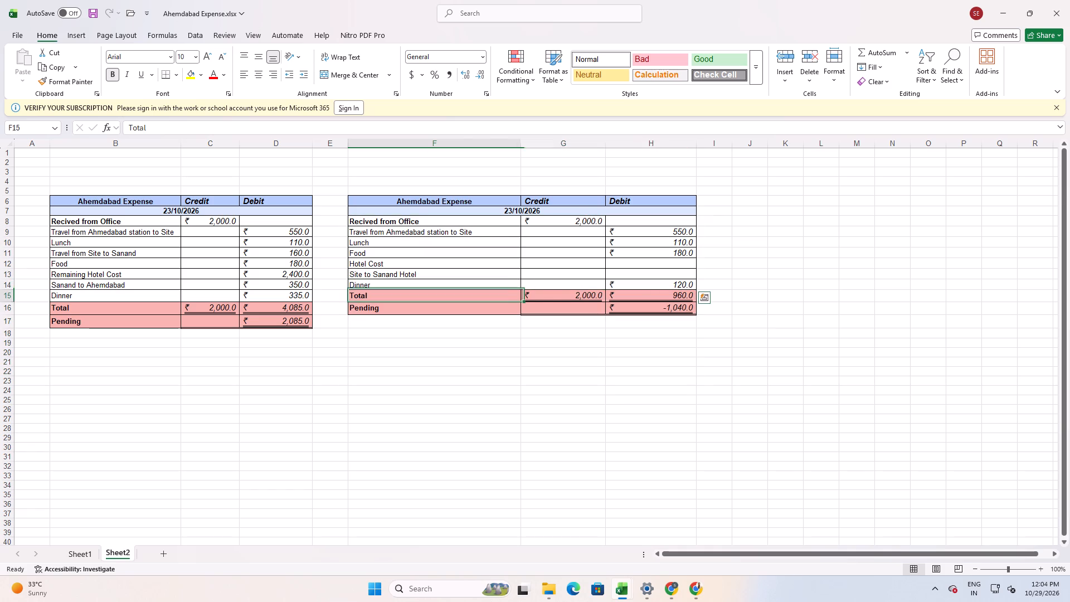
{"action": "left_click_drag", "start_coordinate": [470, 297], "coordinate": [675, 296]}
{"action": "triple_click", "coordinate": [780, 54]}
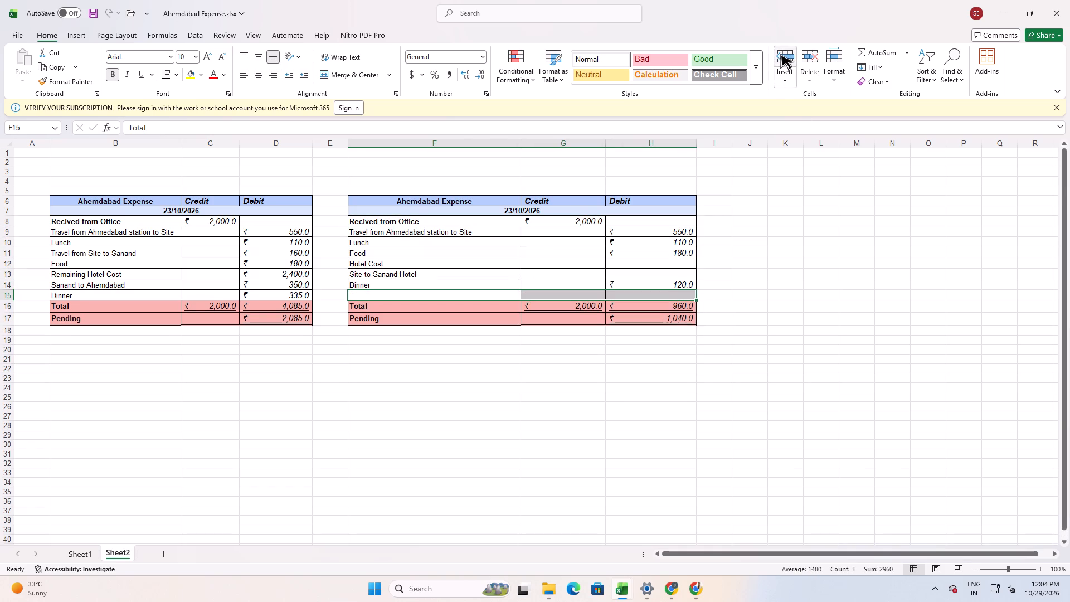
{"action": "left_click", "coordinate": [780, 54]}
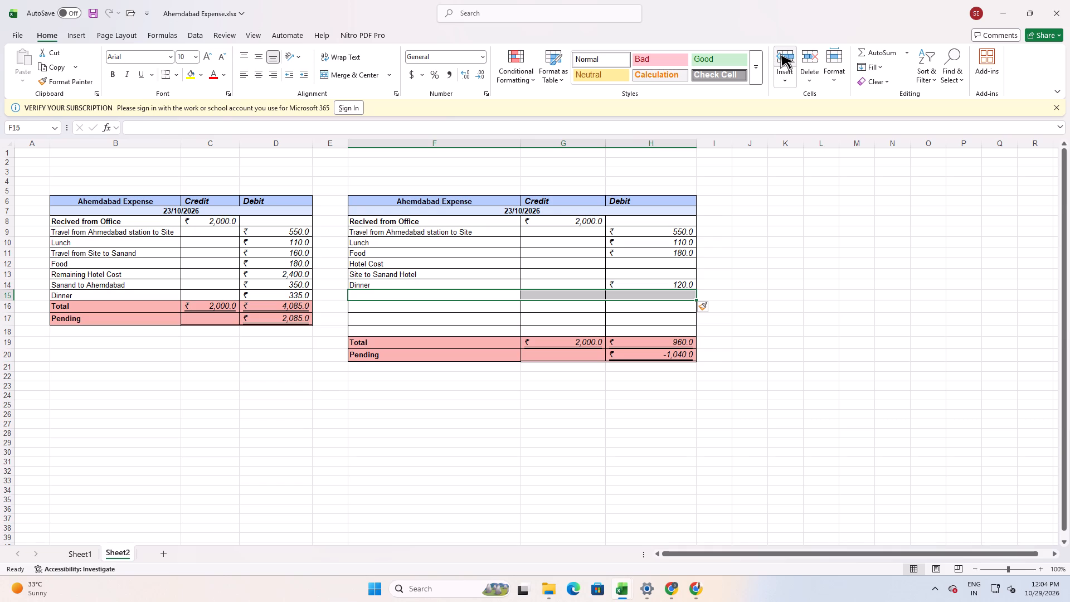
{"action": "triple_click", "coordinate": [780, 54]}
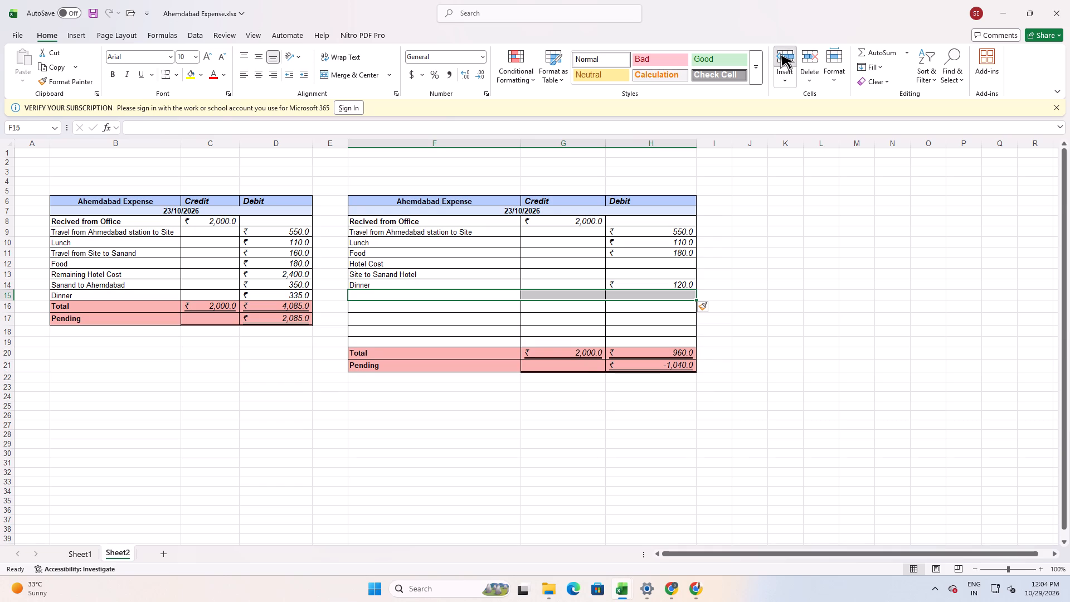
{"action": "left_click", "coordinate": [780, 54]}
Copy the 23/10/2026 block, from its date row through Dinner, into the blank rows starting at F15.
{"action": "left_click_drag", "start_coordinate": [395, 213], "coordinate": [554, 289]}
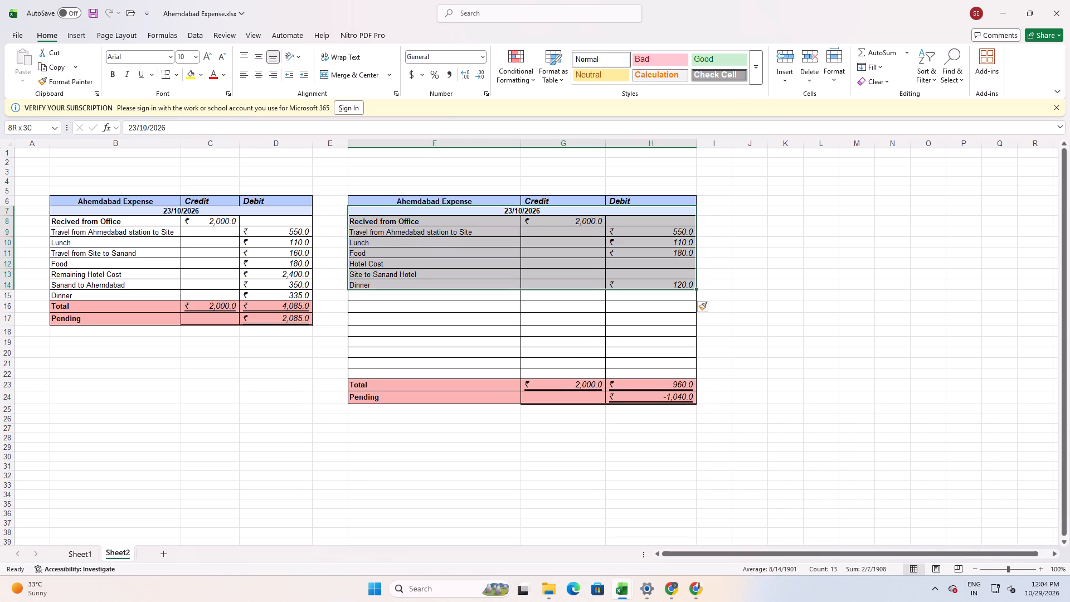
{"action": "left_click_drag", "start_coordinate": [554, 289], "coordinate": [558, 289]}
{"action": "key", "text": "ctrl+c"}
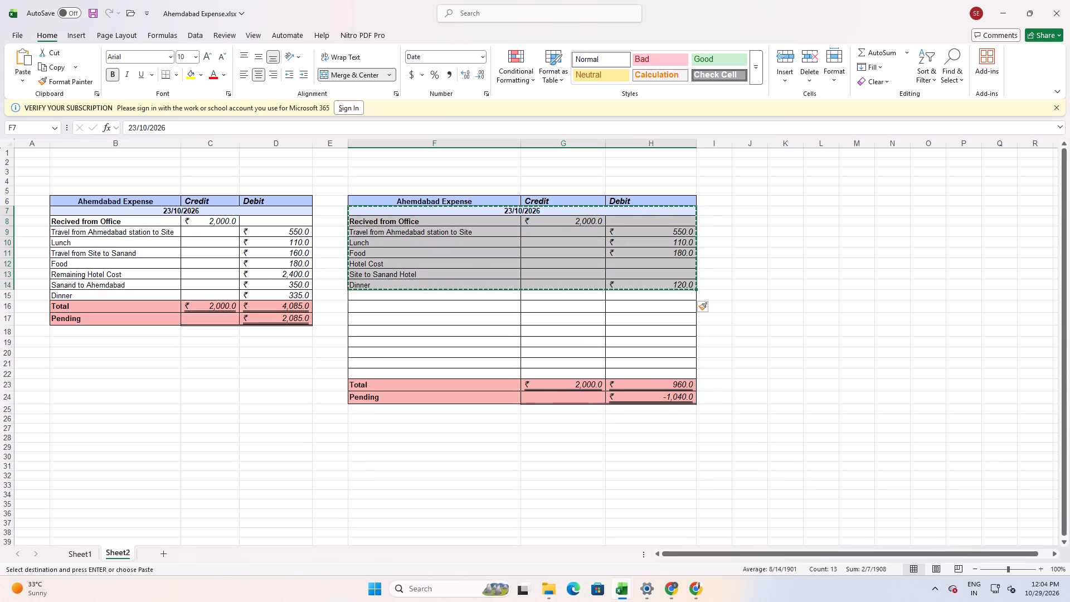
{"action": "left_click", "coordinate": [463, 297]}
{"action": "key", "text": "ctrl+v"}
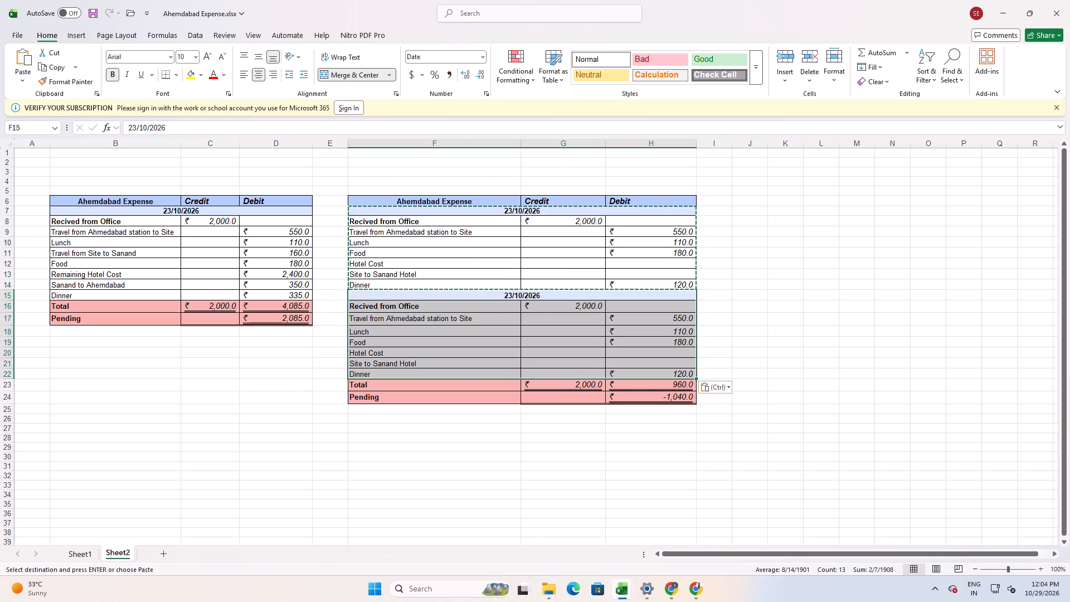
{"action": "key", "text": "Escape"}
Change the date heading of the copied block to 24/10/2026.
{"action": "triple_click", "coordinate": [512, 296]}
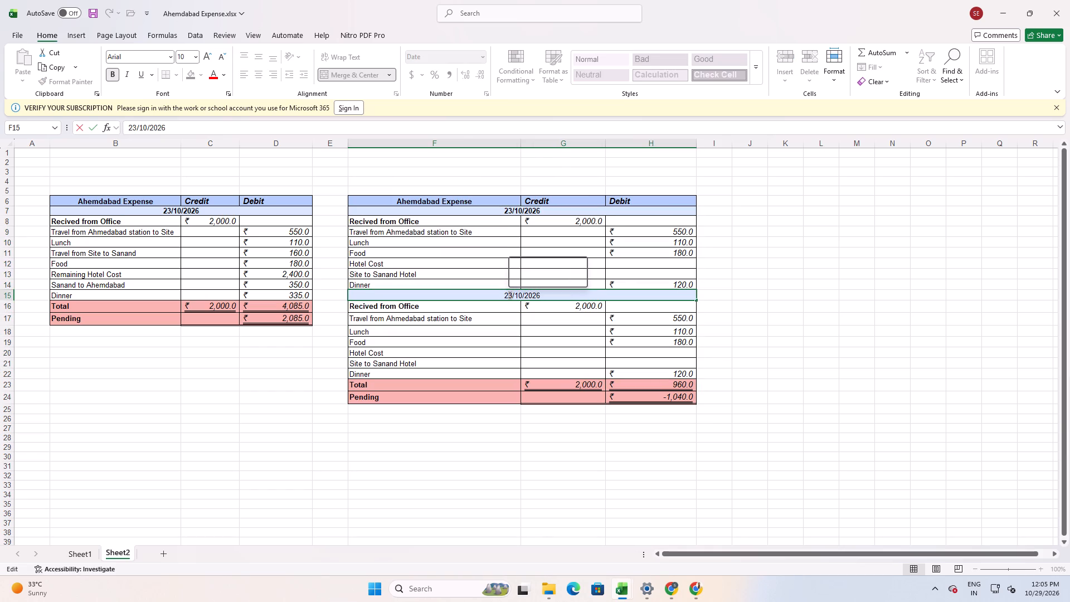
{"action": "key", "text": "4"}
{"action": "key", "text": "Return"}
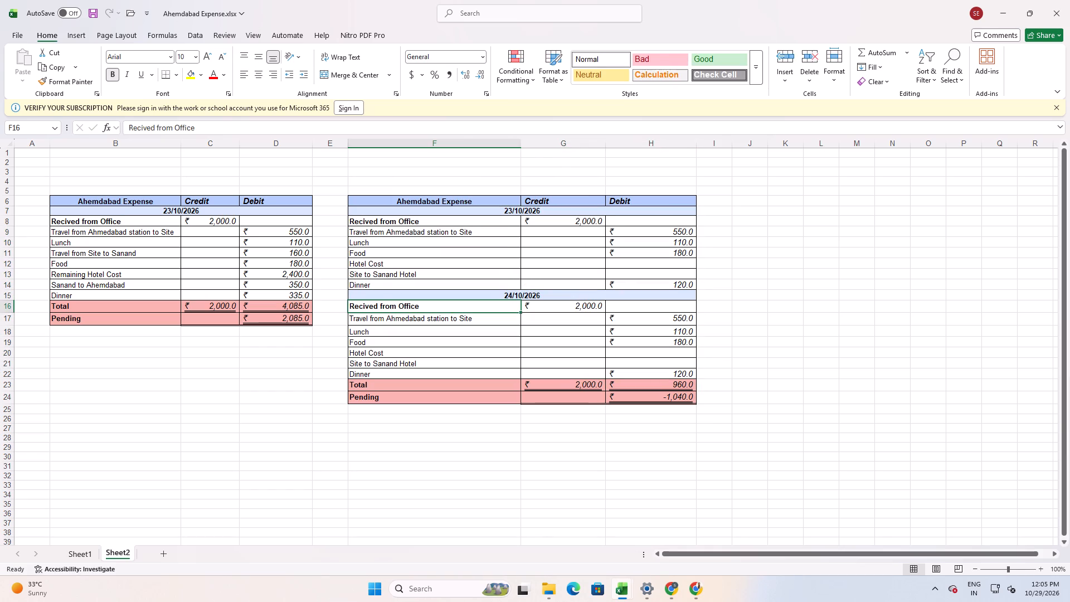
Clear the Recived from Office credit amount in the 24/10/2026 block.
{"action": "left_click", "coordinate": [559, 308]}
{"action": "key", "text": "Delete"}
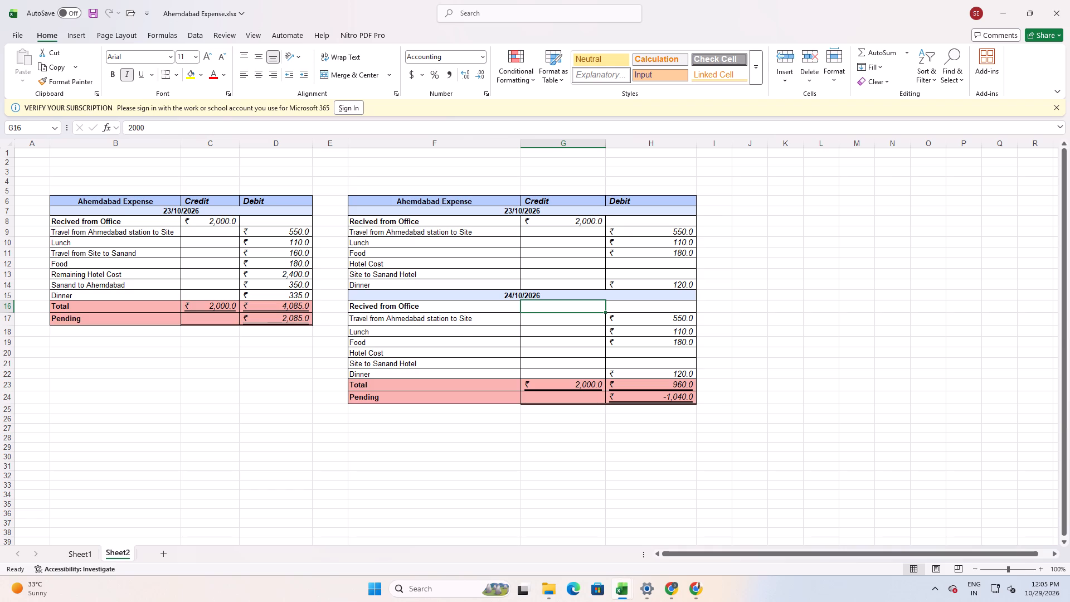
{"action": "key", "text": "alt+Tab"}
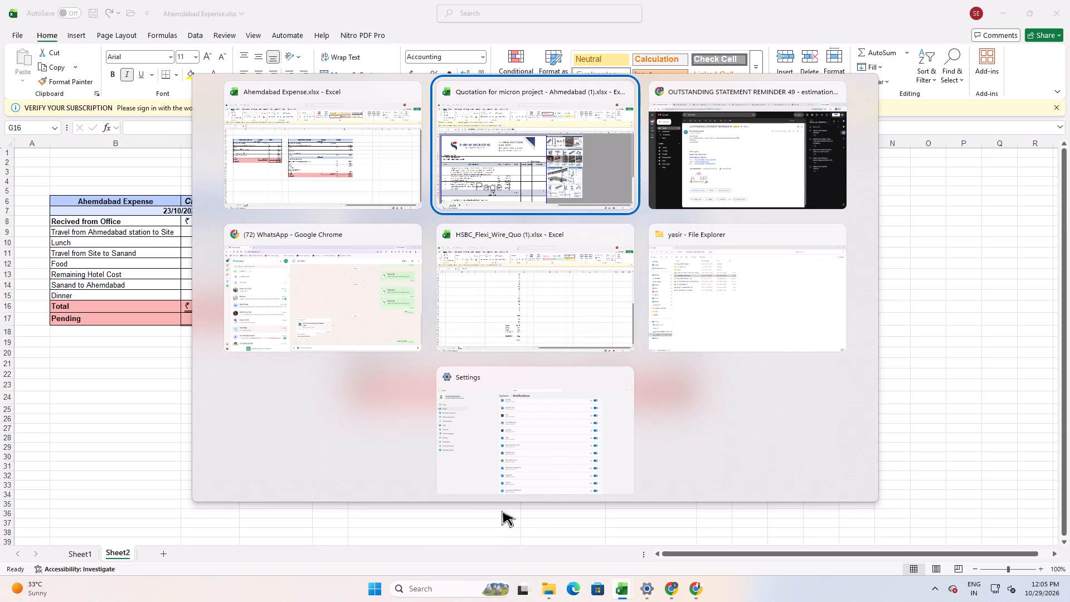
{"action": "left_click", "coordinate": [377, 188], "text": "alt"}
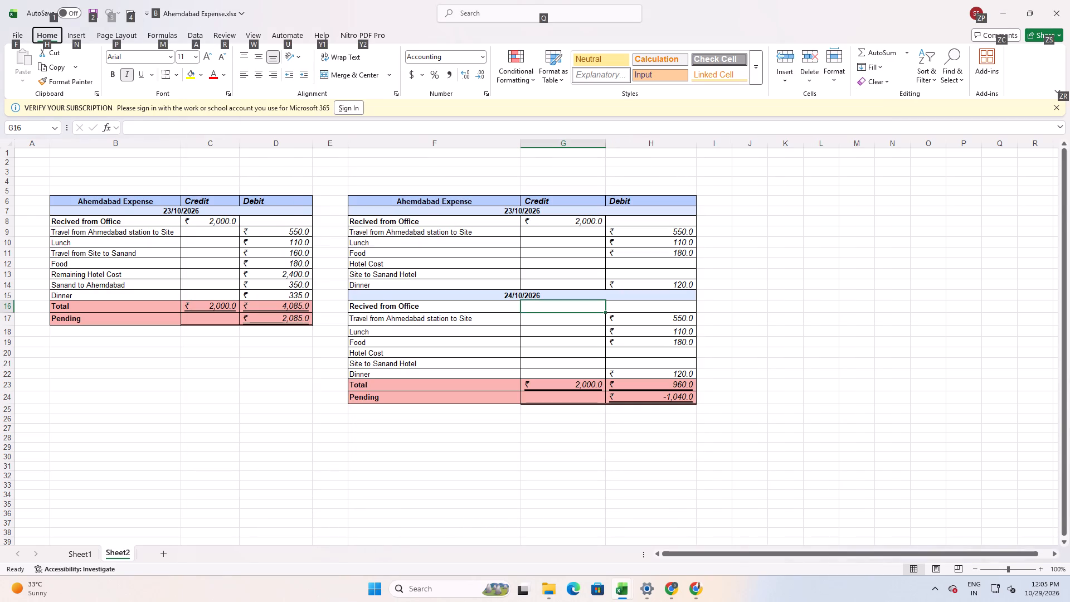
In the 24/10/2026 block, clear the travel debit amount and set the Lunch debit to 200.
{"action": "left_click", "coordinate": [666, 323]}
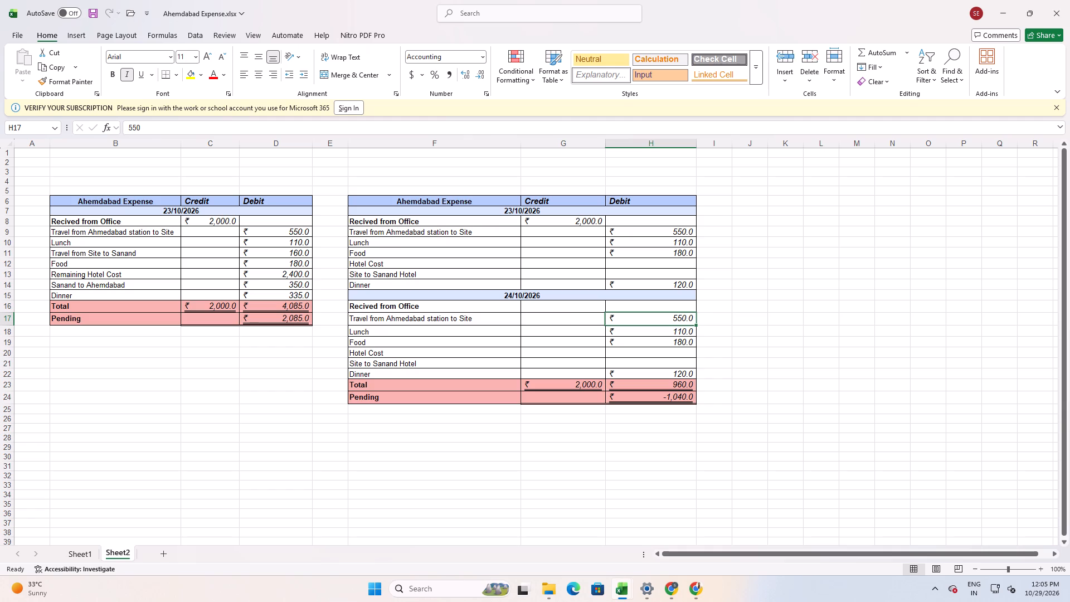
{"action": "key", "text": "Delete"}
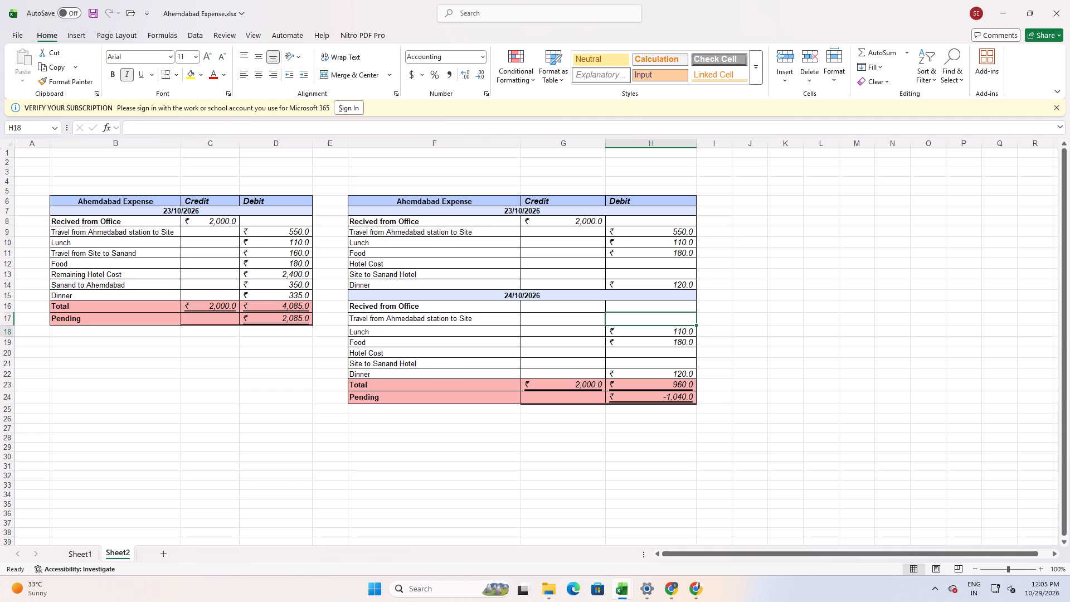
{"action": "left_click", "coordinate": [672, 334]}
{"action": "type", "text": "200"}
{"action": "key", "text": "Return"}
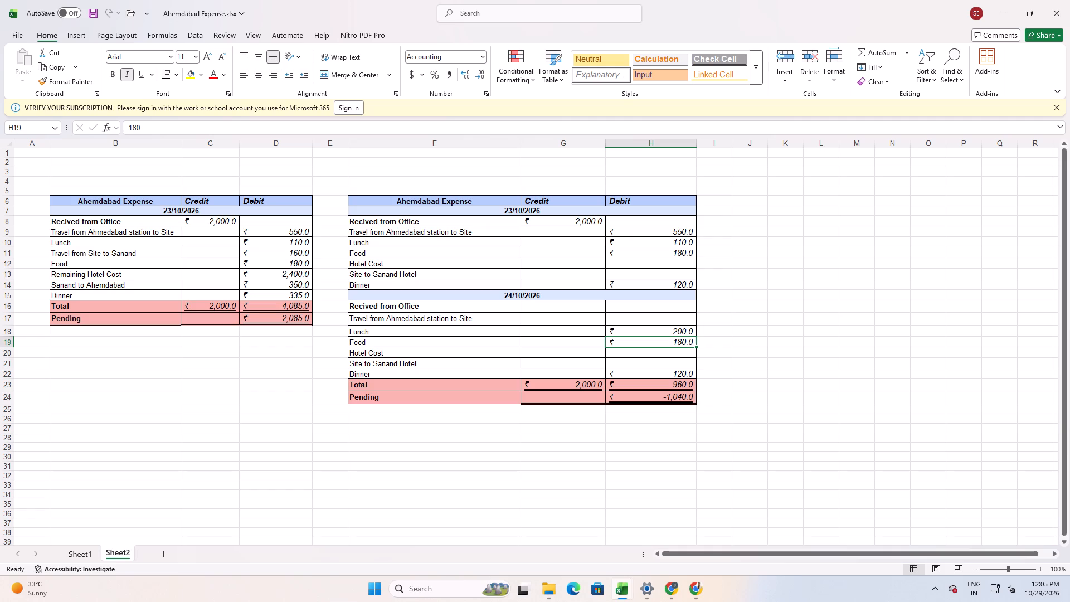
Set the travel debit in the 24/10/2026 block to 410.
{"action": "key", "text": "Up"}
{"action": "key", "text": "Up"}
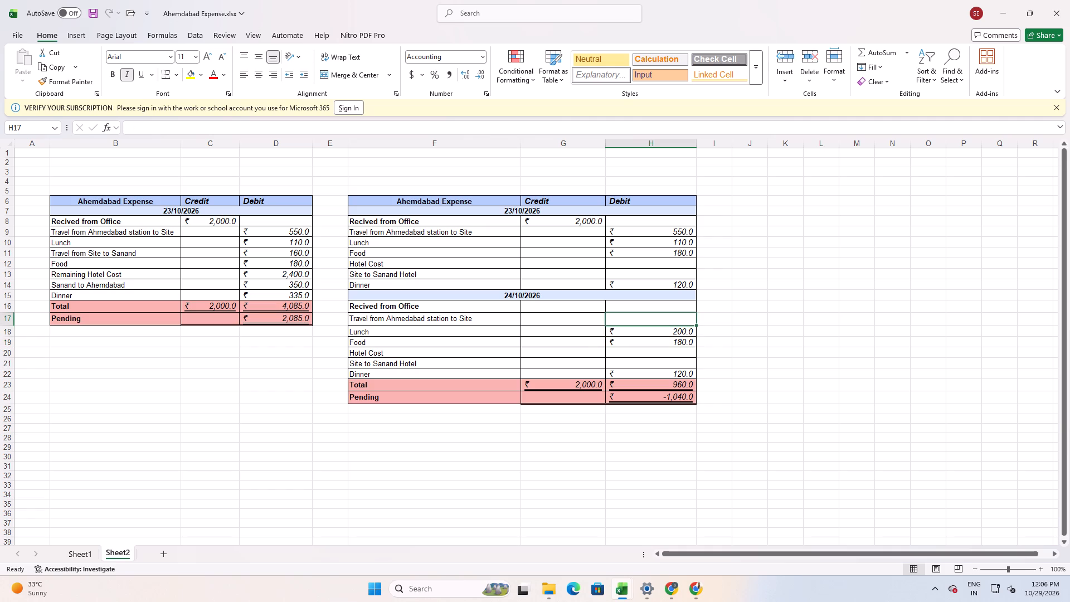
{"action": "key", "text": "5"}
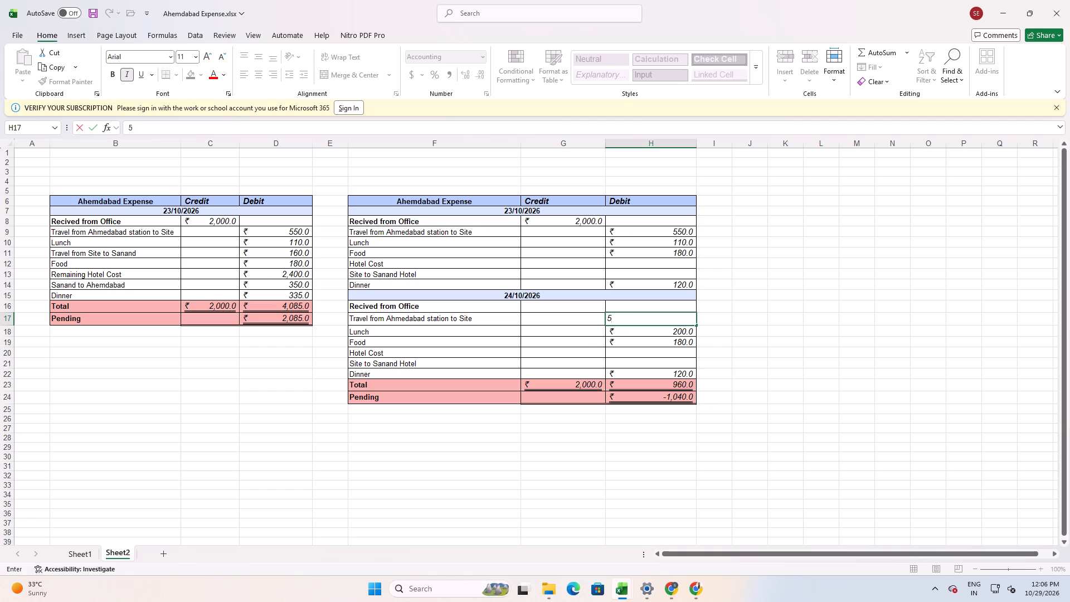
{"action": "key", "text": "BackSpace"}
{"action": "type", "text": "410"}
{"action": "key", "text": "Return"}
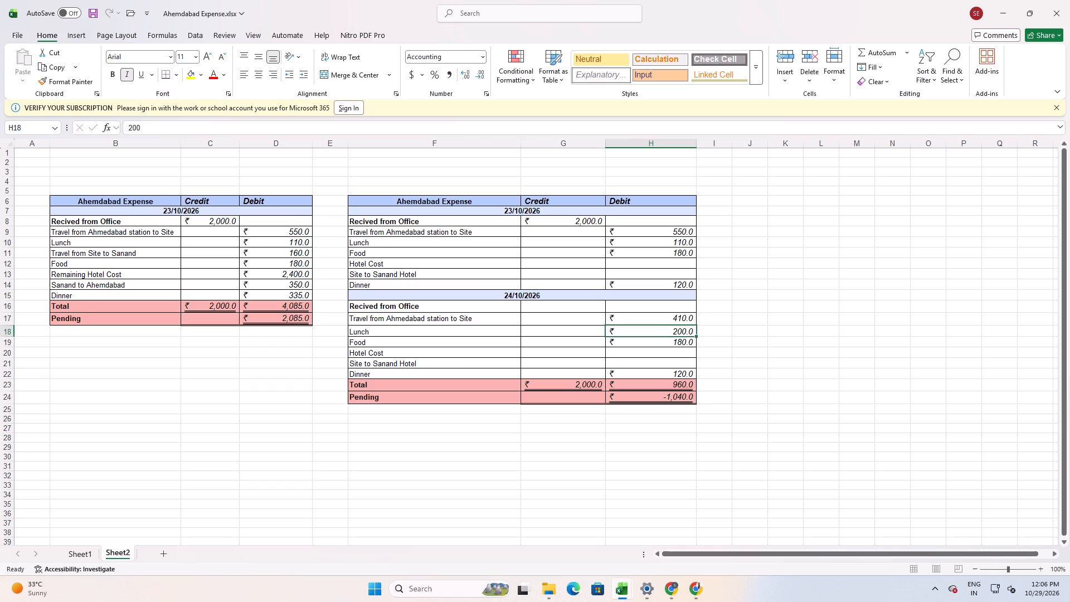
Reword the travel entry in the 24/10/2026 block as "Travel from Site to Sanand".
{"action": "key", "text": "Up"}
{"action": "key", "text": "Left"}
{"action": "key", "text": "Left"}
{"action": "key", "text": "Left"}
{"action": "key", "text": "Right"}
{"action": "key", "text": "F2"}
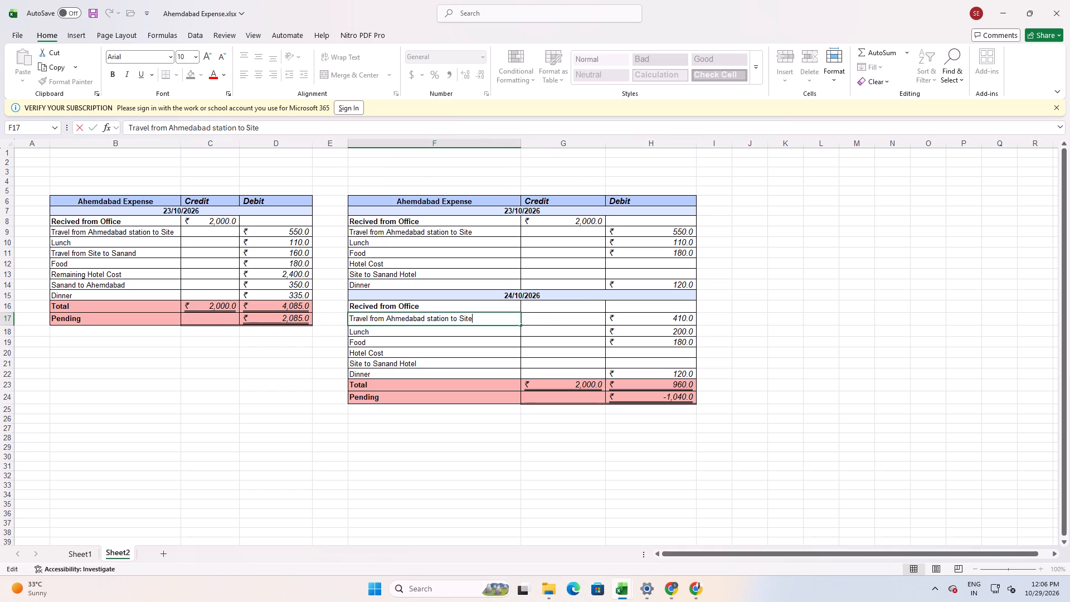
{"action": "key", "text": "Left"}
{"action": "key", "text": "Right"}
{"action": "key", "text": "Left"}
{"action": "key", "text": "Left"}
{"action": "key", "text": "Left"}
{"action": "key", "text": "Left"}
{"action": "key", "text": "Left"}
{"action": "key", "text": "Right"}
{"action": "key", "text": "BackSpace"}
{"action": "key", "text": "BackSpace"}
{"action": "key", "text": "BackSpace"}
{"action": "key", "text": "BackSpace"}
{"action": "key", "text": "BackSpace"}
{"action": "key", "text": "BackSpace"}
{"action": "key", "text": "BackSpace"}
{"action": "key", "text": "BackSpace"}
{"action": "key", "text": "BackSpace"}
{"action": "key", "text": "BackSpace"}
{"action": "key", "text": "BackSpace"}
{"action": "key", "text": "BackSpace"}
{"action": "key", "text": "BackSpace"}
{"action": "key", "text": "BackSpace"}
{"action": "key", "text": "BackSpace"}
{"action": "key", "text": "BackSpace"}
{"action": "key", "text": "BackSpace"}
{"action": "key", "text": "BackSpace"}
{"action": "key", "text": "BackSpace"}
{"action": "key", "text": "BackSpace"}
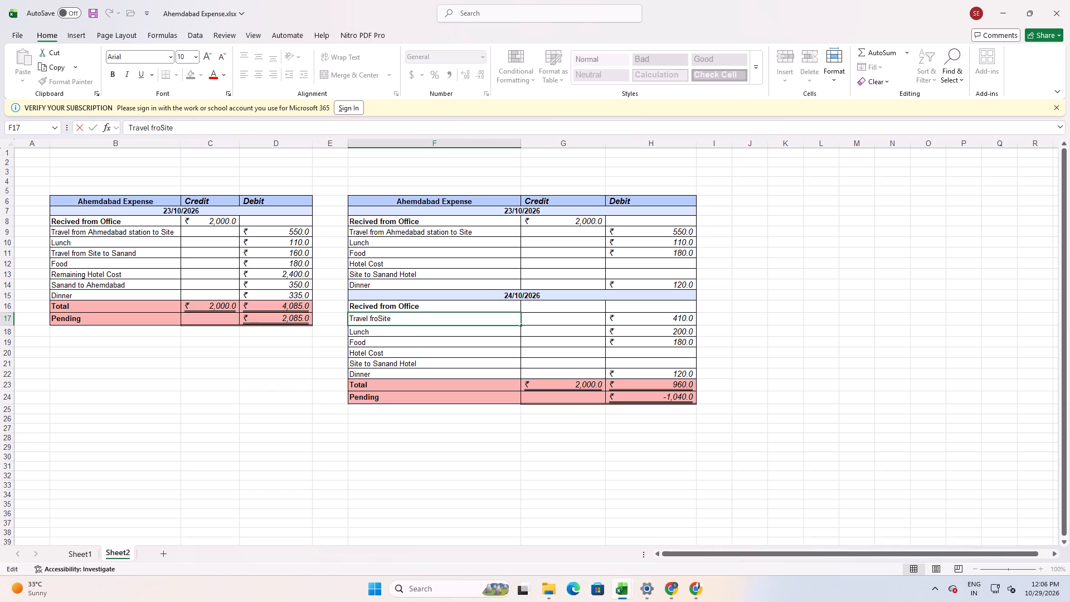
{"action": "type", "text": "m"}
{"action": "key", "text": "space"}
{"action": "key", "text": "Right"}
{"action": "key", "text": "Right"}
{"action": "key", "text": "Right"}
{"action": "key", "text": "Right"}
{"action": "key", "text": "space"}
{"action": "type", "text": "to"}
{"action": "key", "text": "space"}
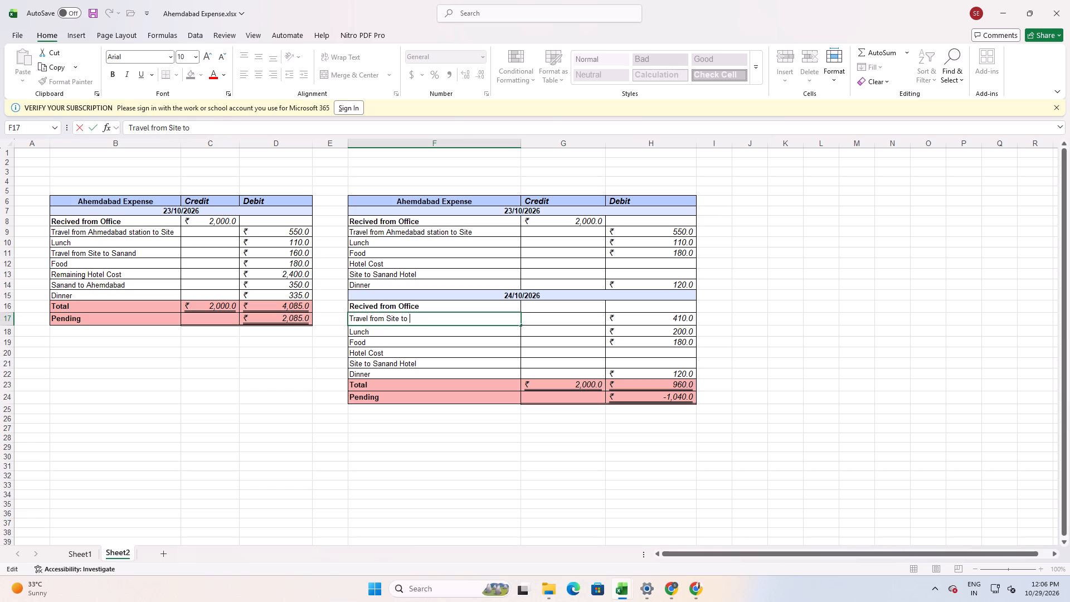
{"action": "type", "text": "Sanand"}
{"action": "left_click", "coordinate": [598, 361]}
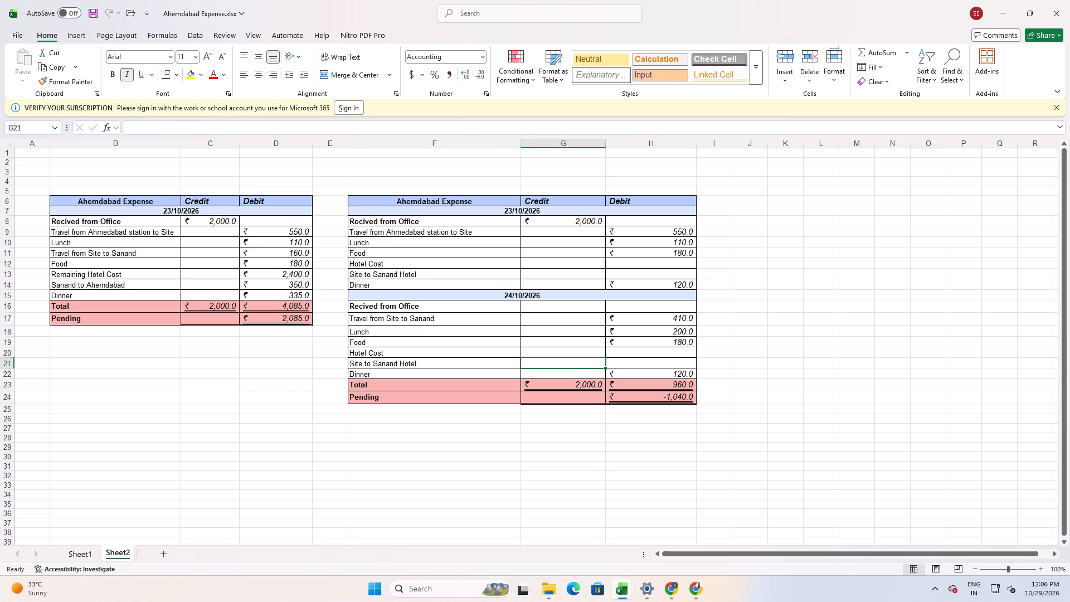
Switch to the Micron project Ahmedabad quotation workbook.
{"action": "key", "text": "space"}
{"action": "key", "text": "Tab"}
{"action": "key", "text": "alt+Tab"}
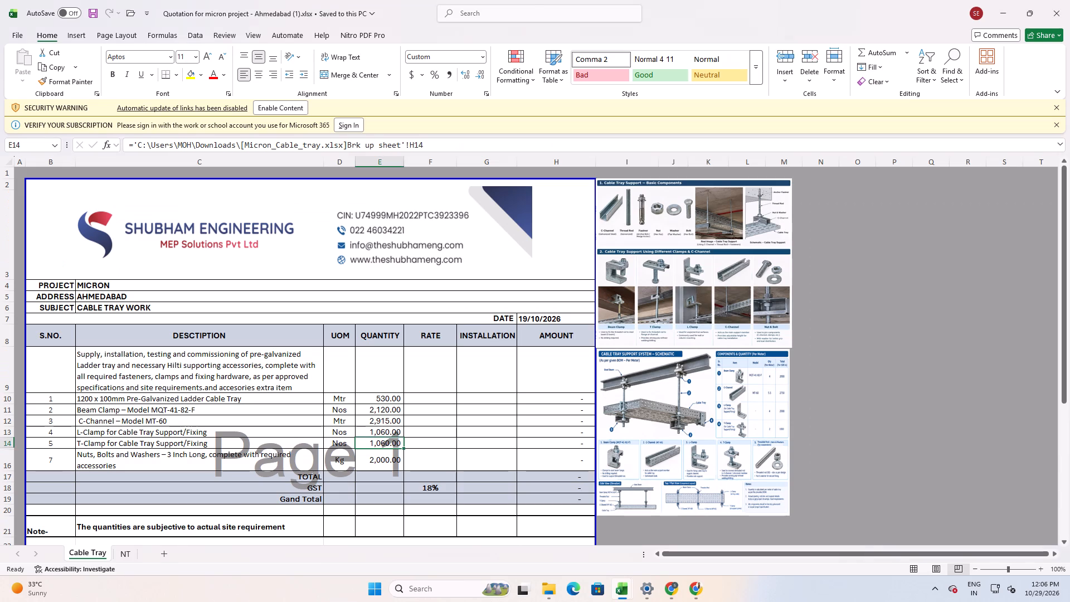
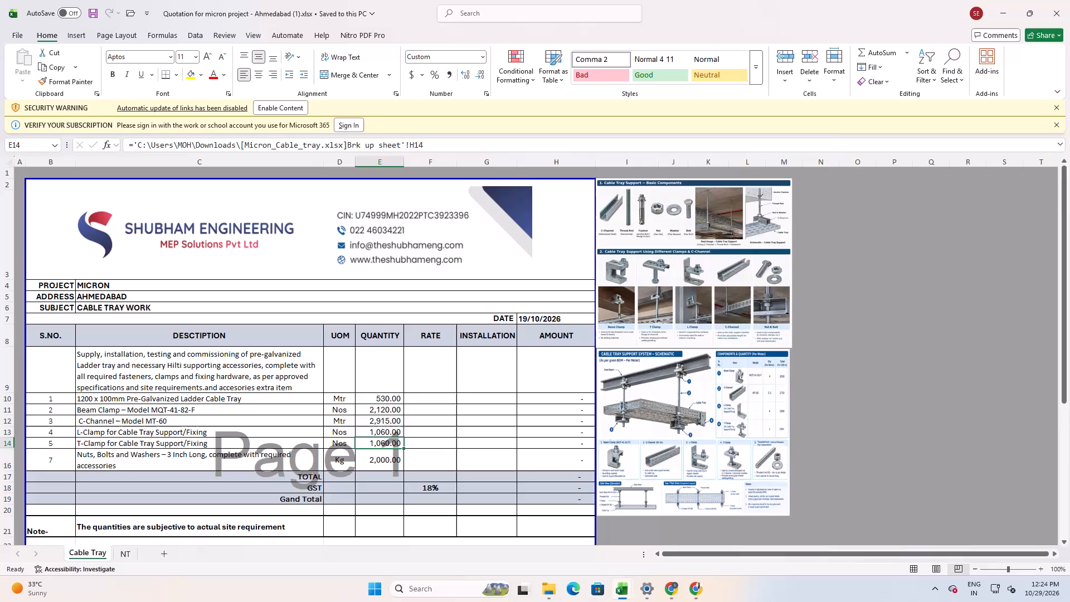
Switch back to the Ahemdabad Expense workbook.
{"action": "key", "text": "alt+Tab"}
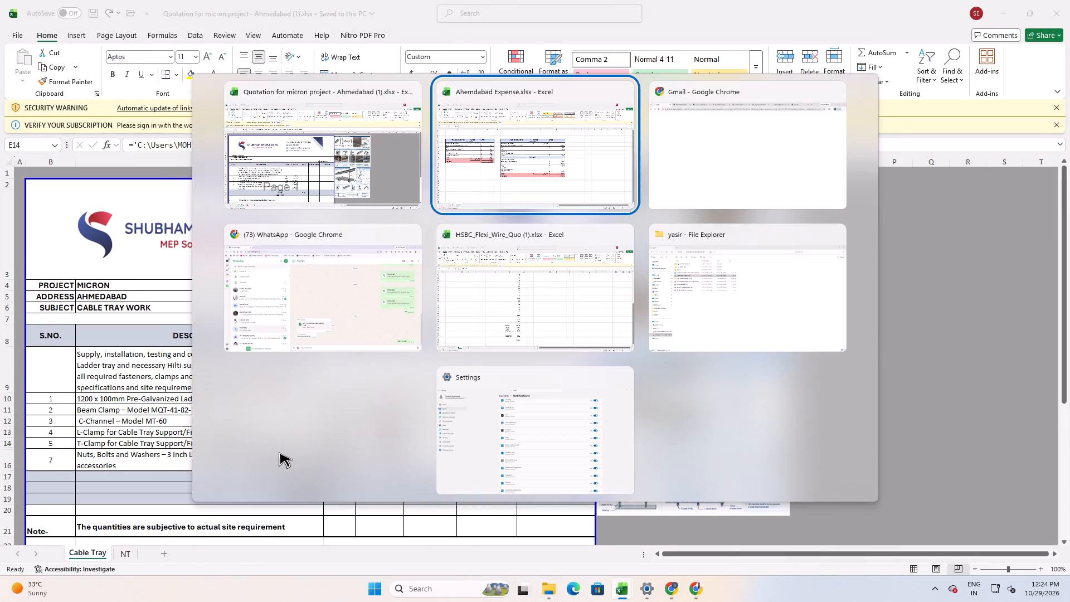
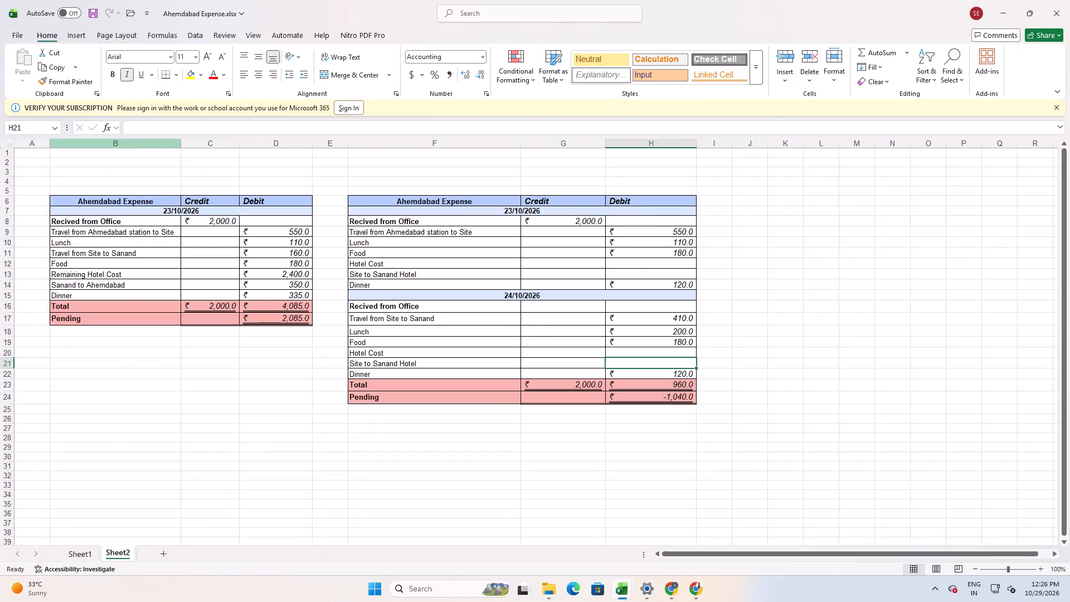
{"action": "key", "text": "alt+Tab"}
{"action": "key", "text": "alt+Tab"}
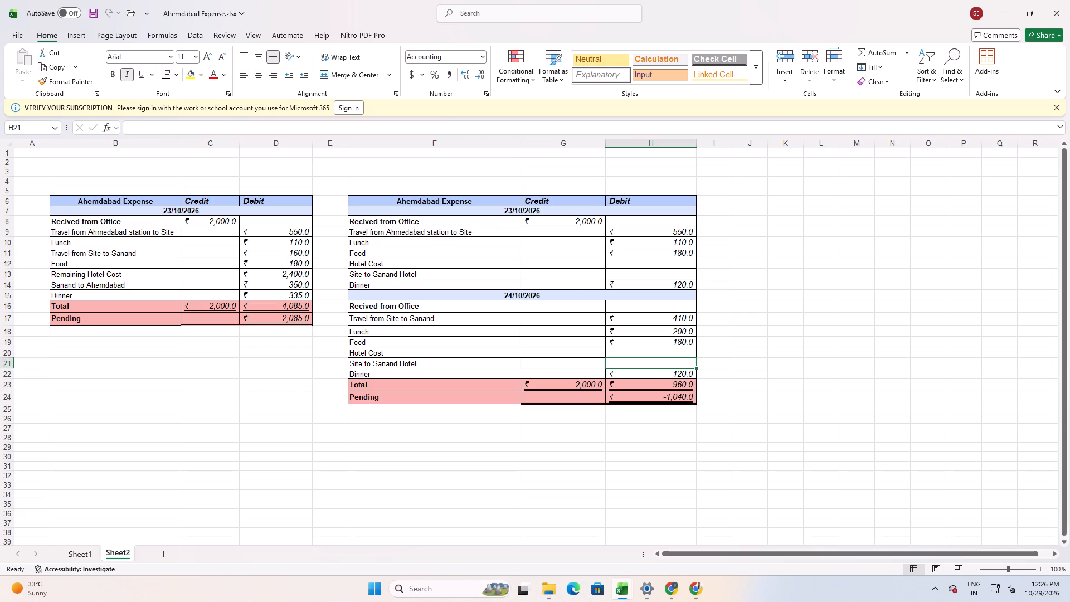
Change the travel description in the second table's 24/10/2026 section to "Travel from Sanand to Site".
{"action": "left_click", "coordinate": [435, 321]}
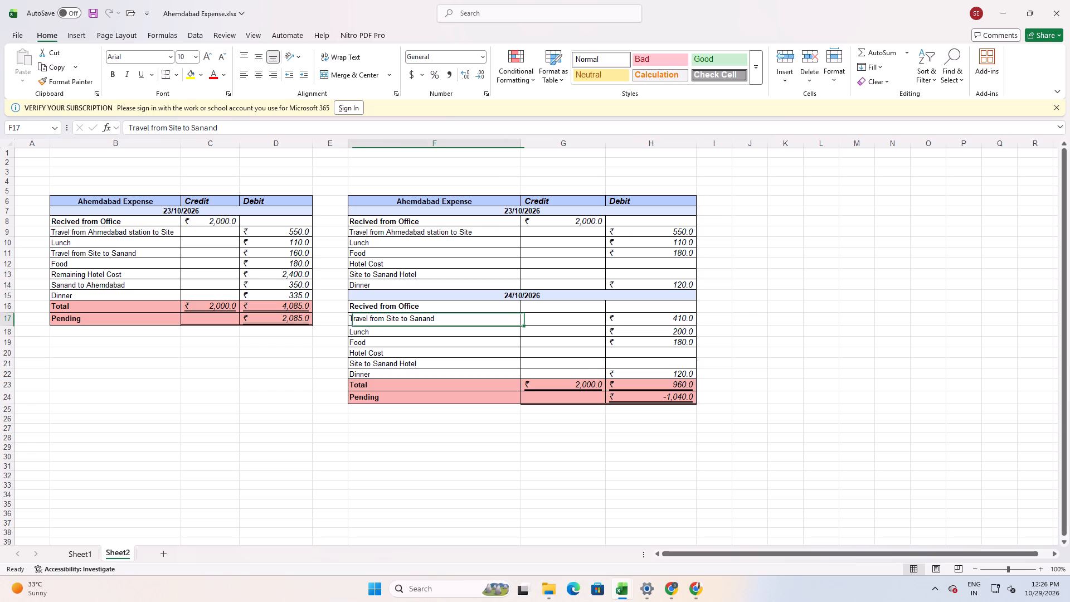
{"action": "double_click", "coordinate": [437, 321]}
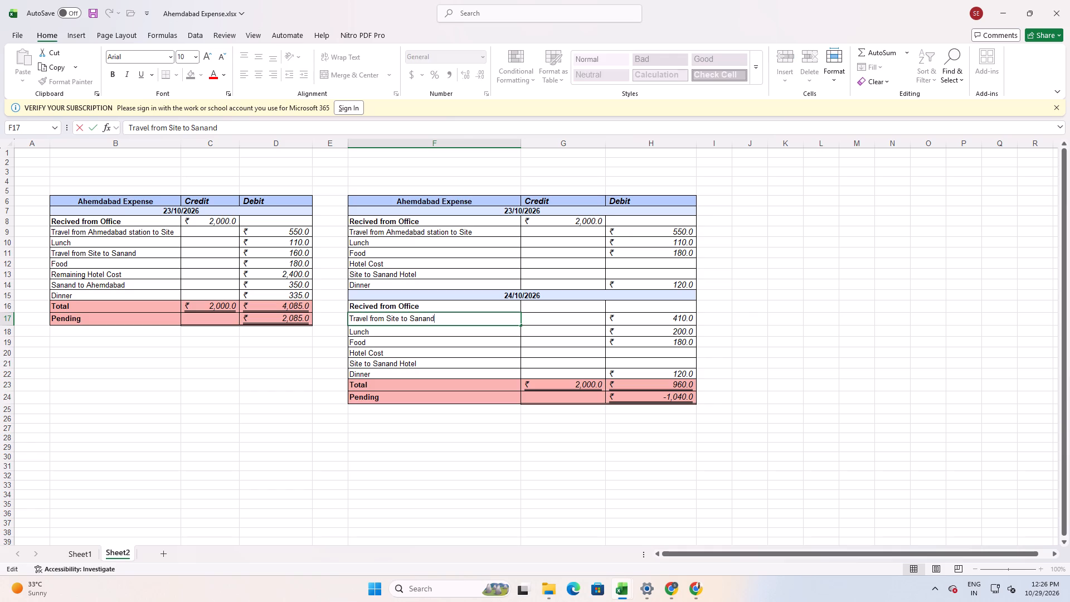
{"action": "left_click_drag", "start_coordinate": [436, 321], "coordinate": [388, 333]}
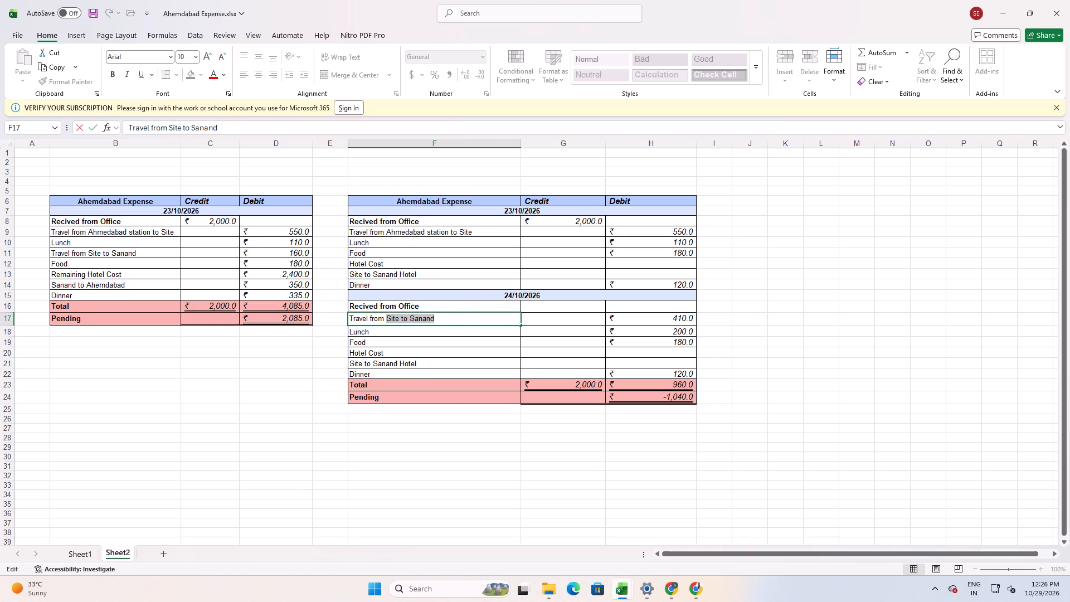
{"action": "type", "text": "Sanand"}
{"action": "key", "text": "space"}
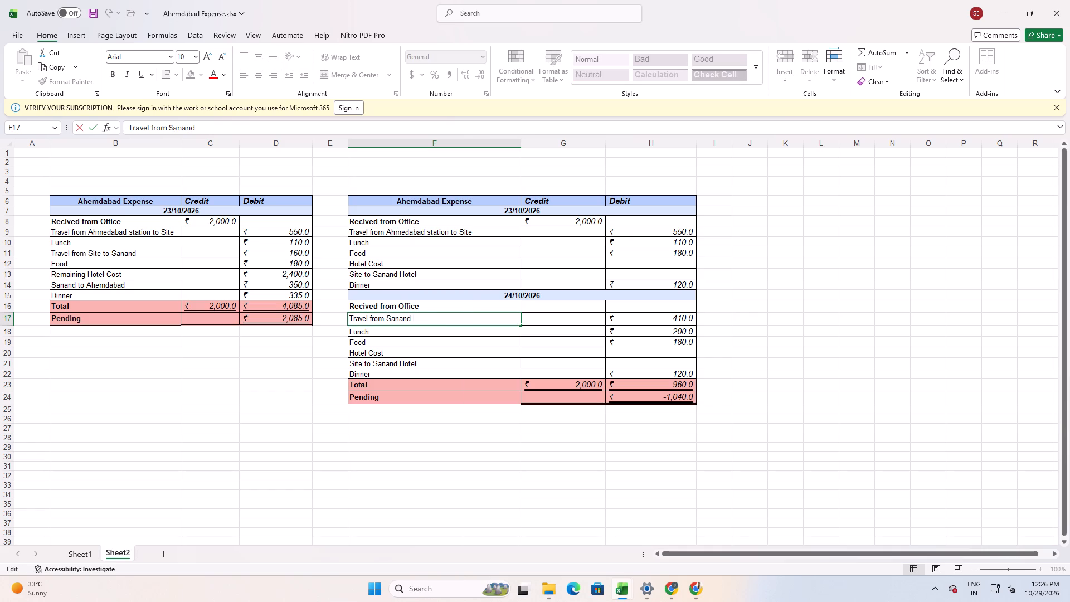
{"action": "type", "text": "to Site"}
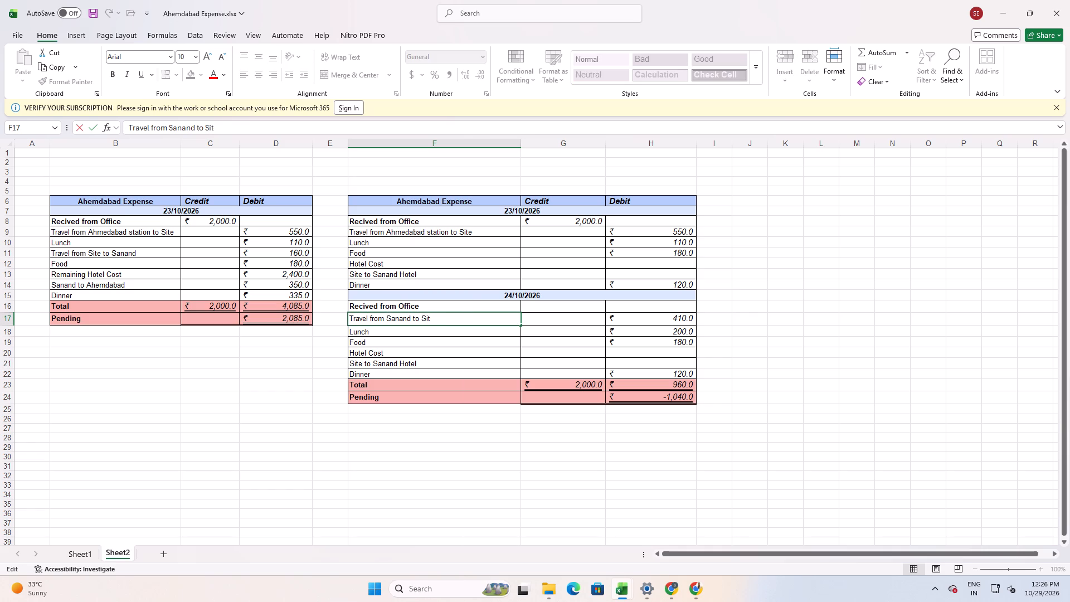
{"action": "left_click", "coordinate": [393, 328]}
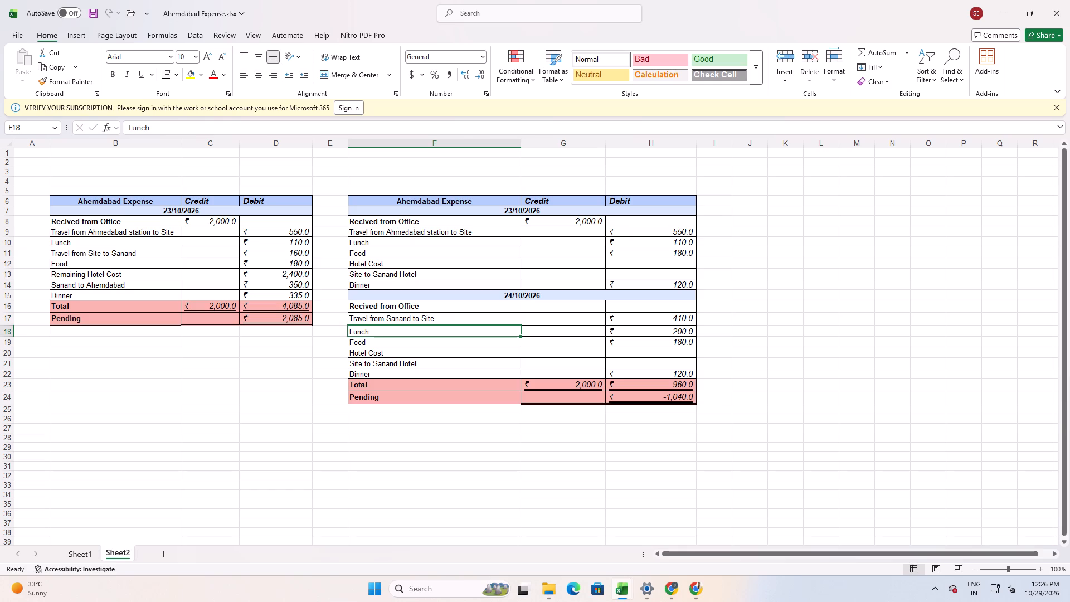
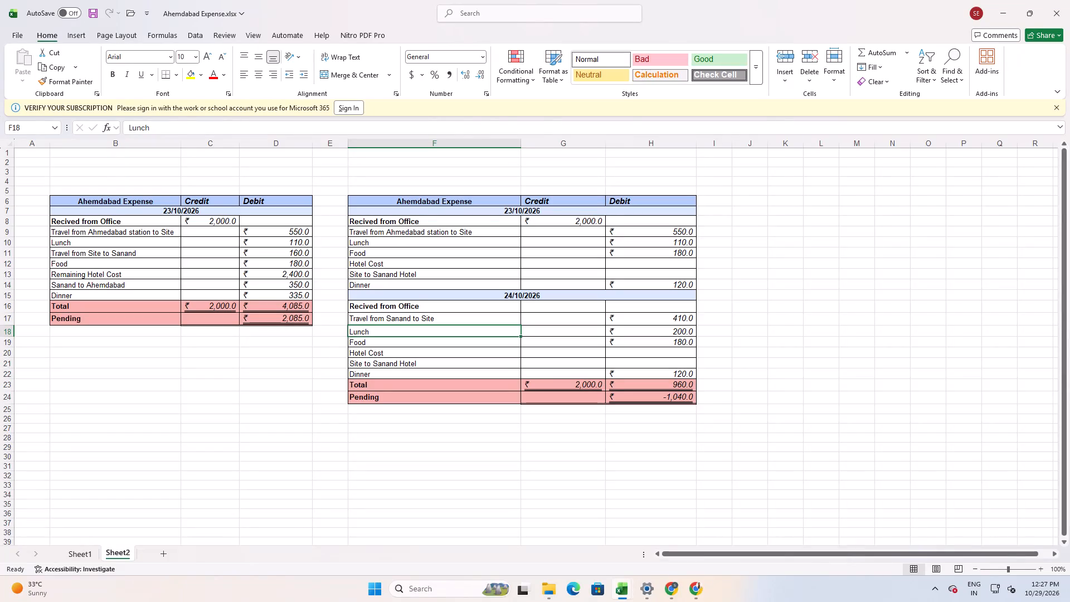
In the 24/10/2026 section, move the 410 debit from "Travel from Sanand to Site" to "Site to Sanand Hotel", leaving the travel amount blank.
{"action": "left_click", "coordinate": [622, 360]}
{"action": "left_click", "coordinate": [653, 319]}
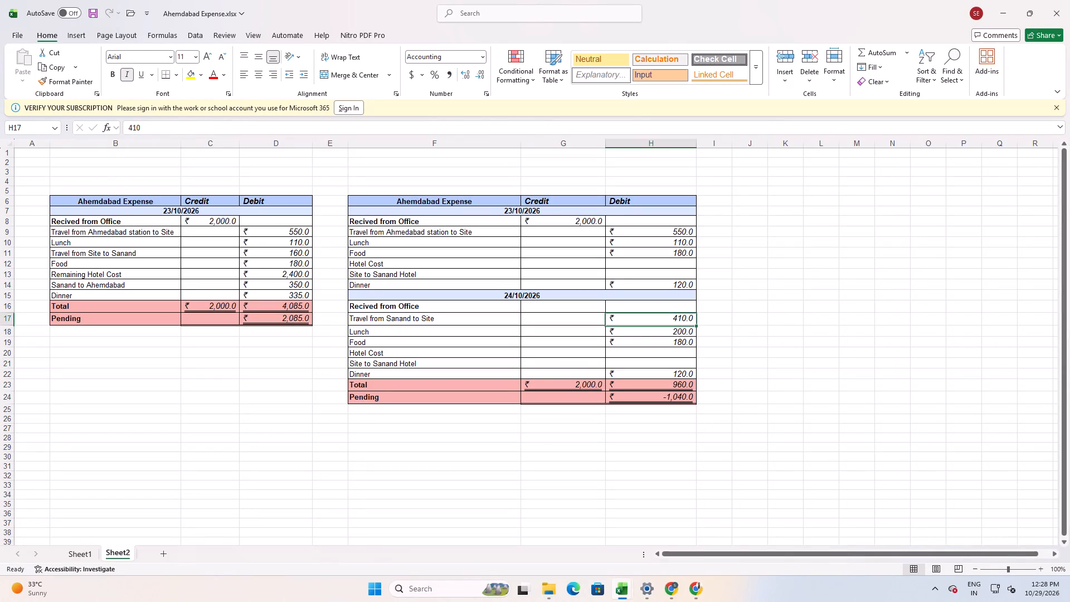
{"action": "key", "text": "ctrl+c"}
{"action": "left_click", "coordinate": [638, 362]}
{"action": "key", "text": "ctrl+v"}
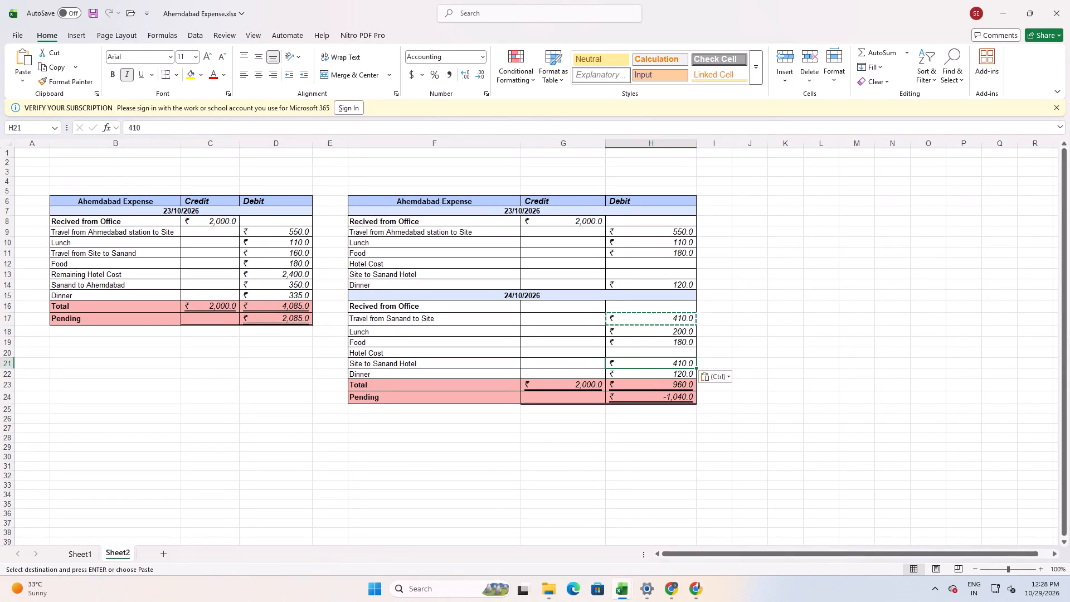
{"action": "key", "text": "Escape"}
{"action": "left_click", "coordinate": [677, 316]}
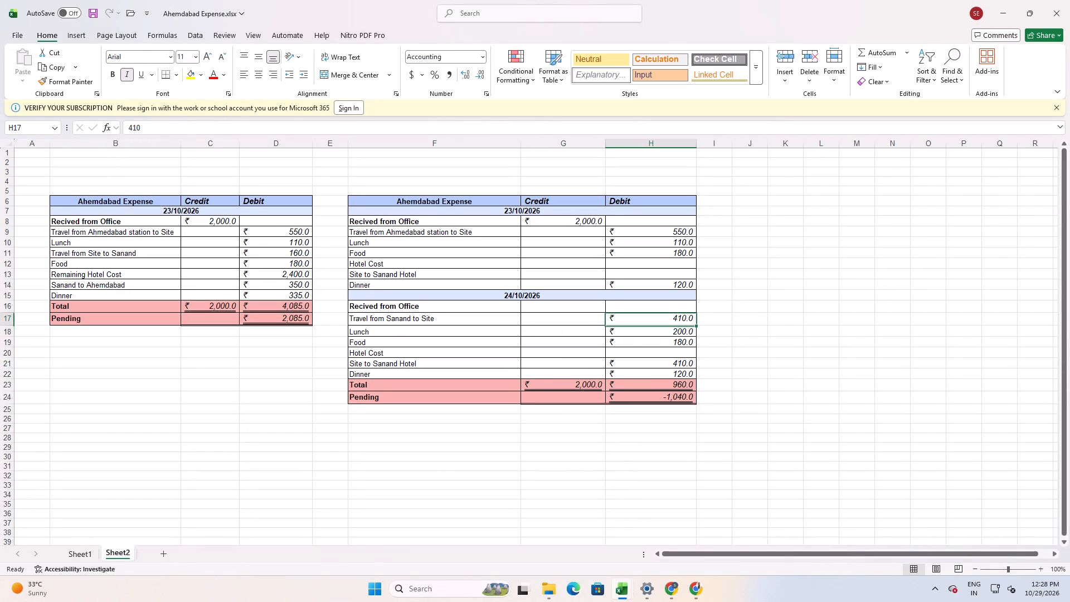
{"action": "key", "text": "Delete"}
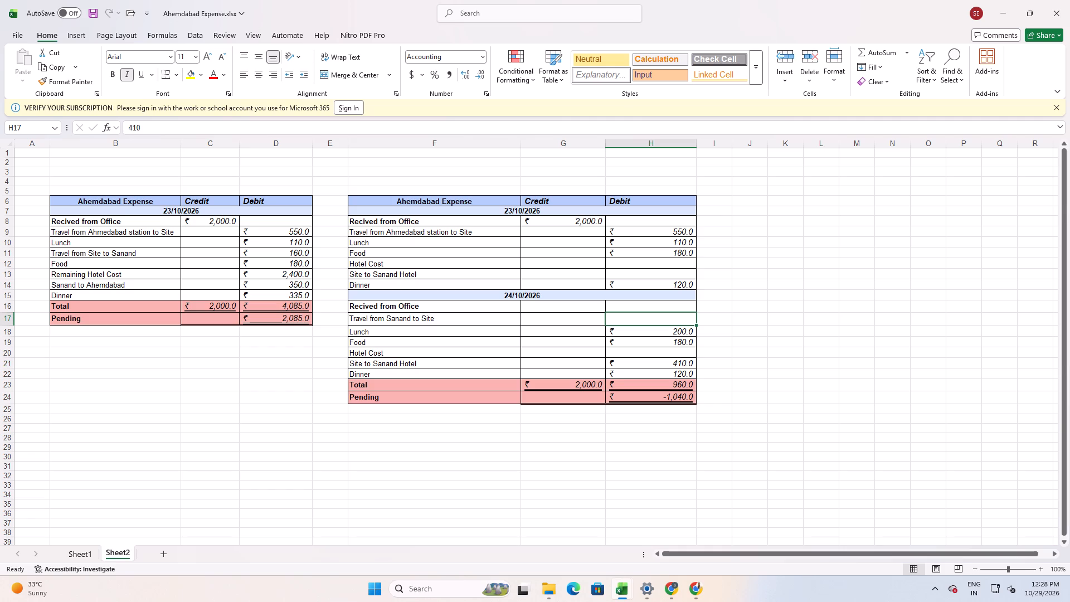
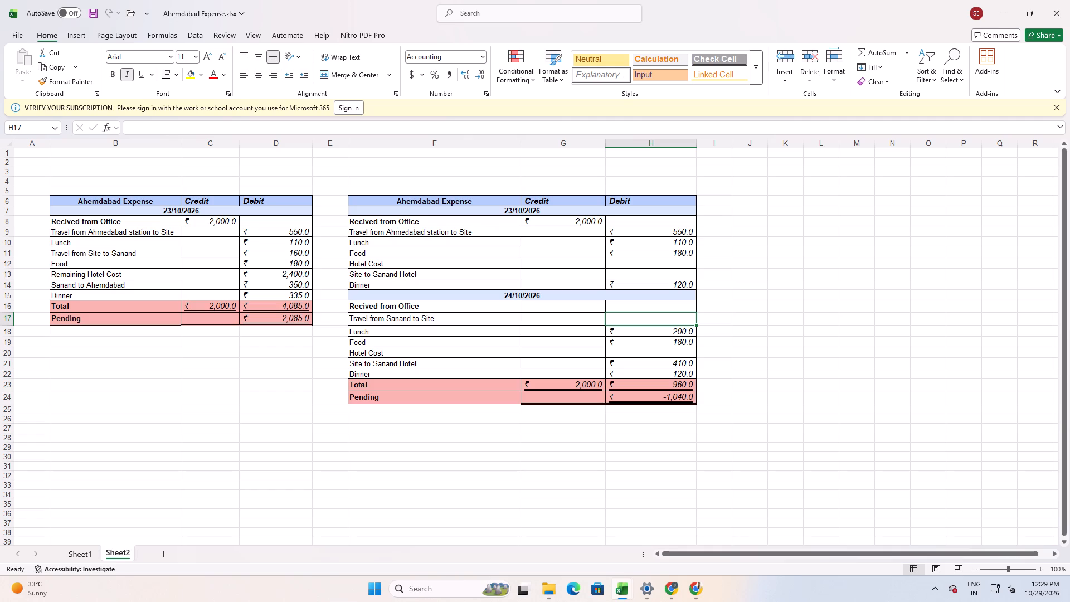
In the 24/10/2026 section, set the Food debit to 120 and the Hotel Cost debit to 1200.
{"action": "left_click", "coordinate": [679, 343]}
{"action": "type", "text": "120"}
{"action": "key", "text": "Return"}
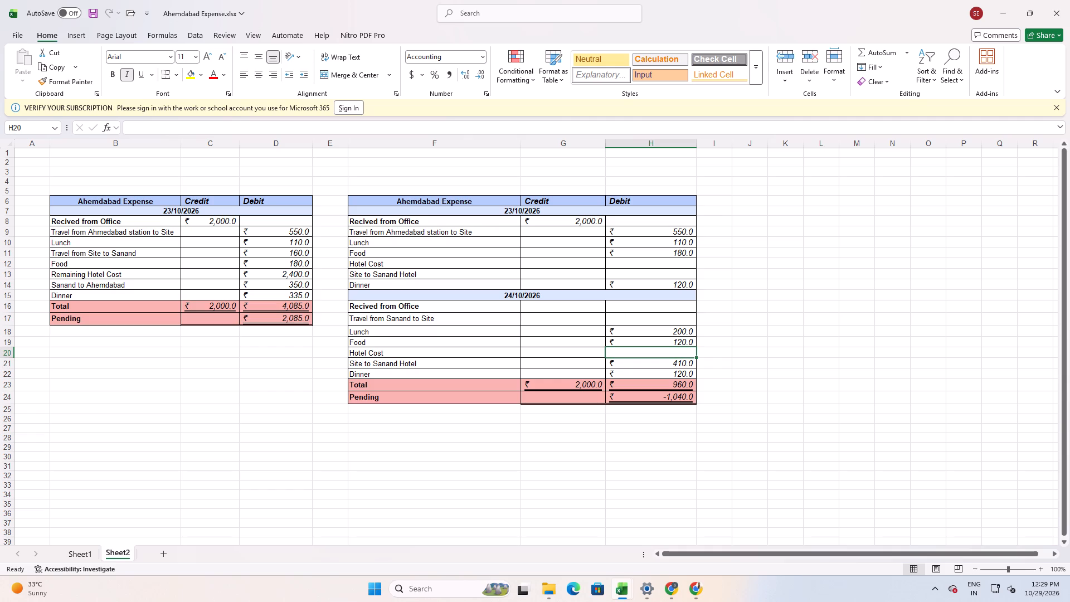
{"action": "left_click", "coordinate": [680, 368]}
{"action": "left_click", "coordinate": [685, 349]}
{"action": "type", "text": "1200"}
{"action": "key", "text": "Return"}
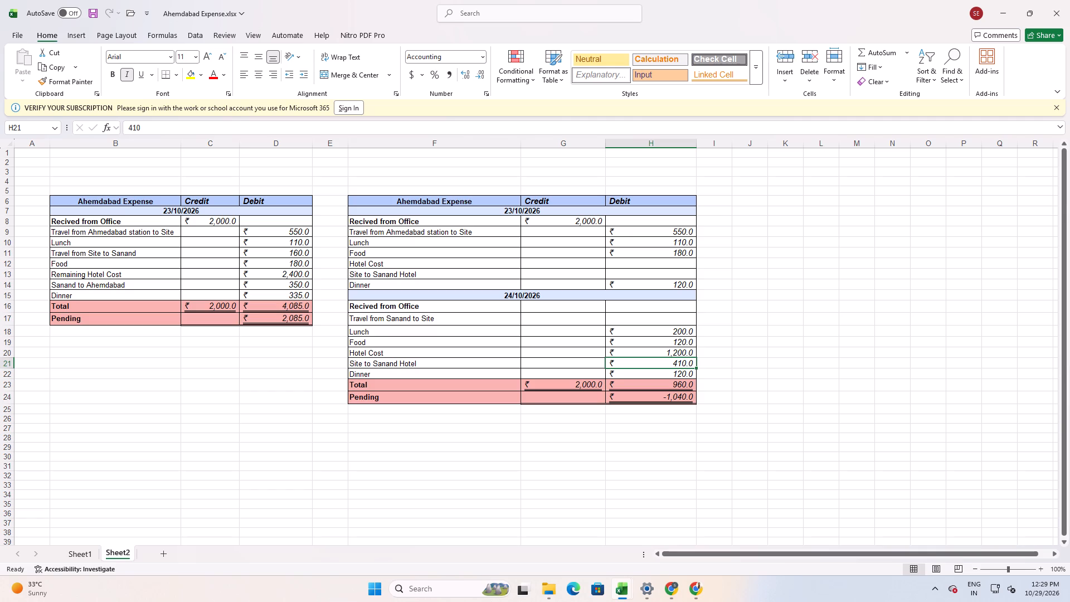
Extend the second table's debit Total formula to sum H8:H22, including the 24/10/2026 section through Dinner.
{"action": "double_click", "coordinate": [664, 384]}
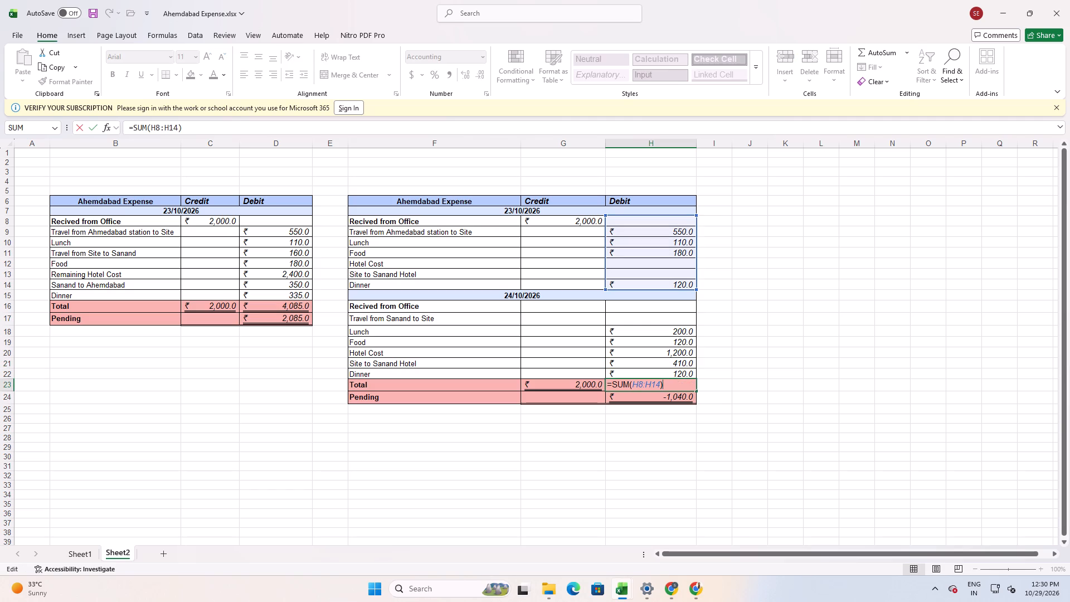
{"action": "left_click_drag", "start_coordinate": [696, 288], "coordinate": [704, 381]}
{"action": "key", "text": "Return"}
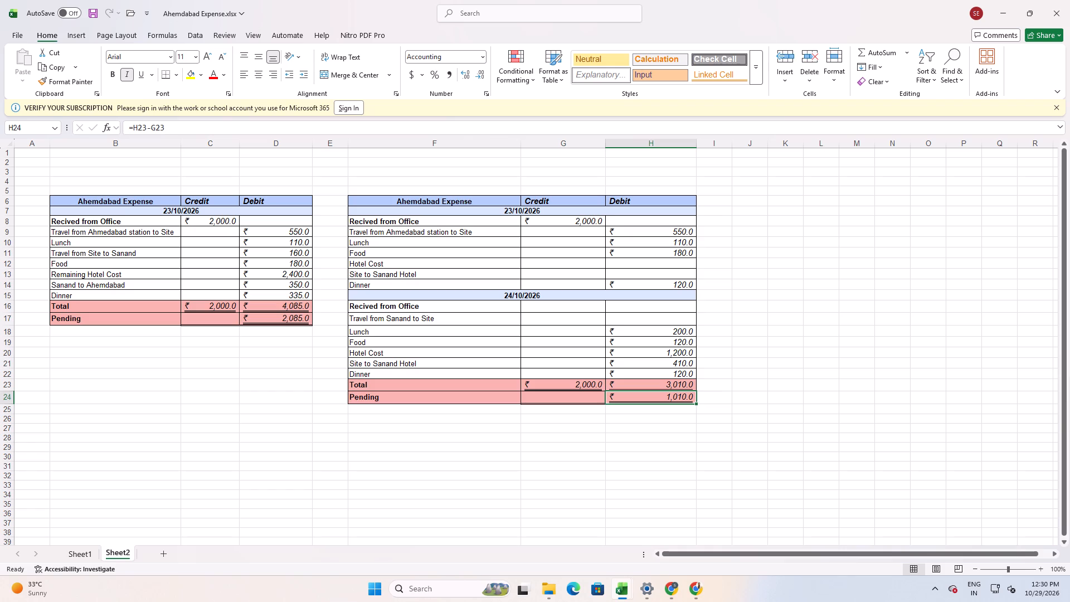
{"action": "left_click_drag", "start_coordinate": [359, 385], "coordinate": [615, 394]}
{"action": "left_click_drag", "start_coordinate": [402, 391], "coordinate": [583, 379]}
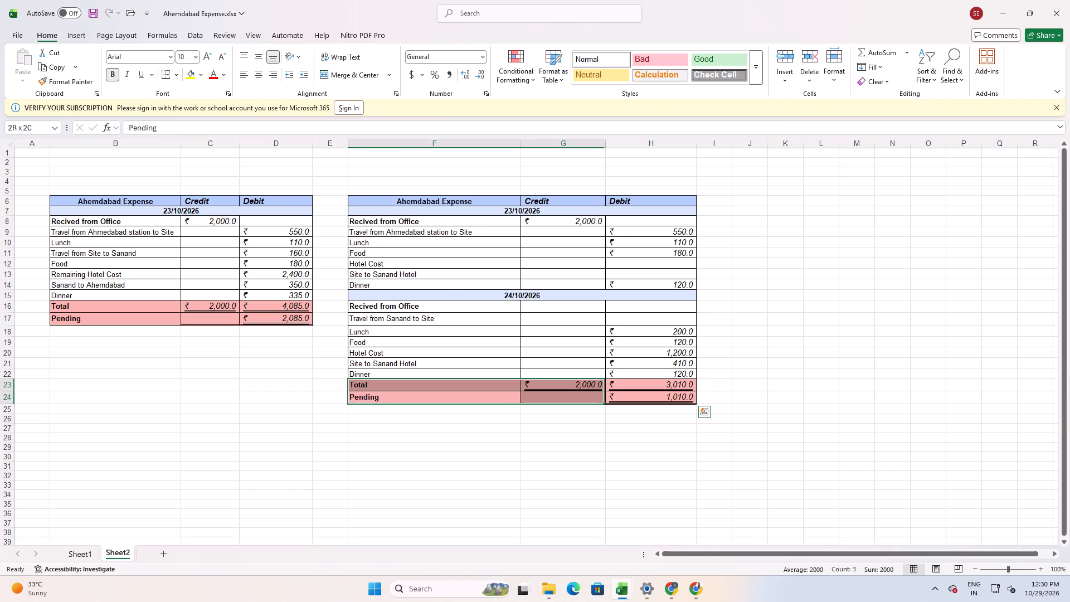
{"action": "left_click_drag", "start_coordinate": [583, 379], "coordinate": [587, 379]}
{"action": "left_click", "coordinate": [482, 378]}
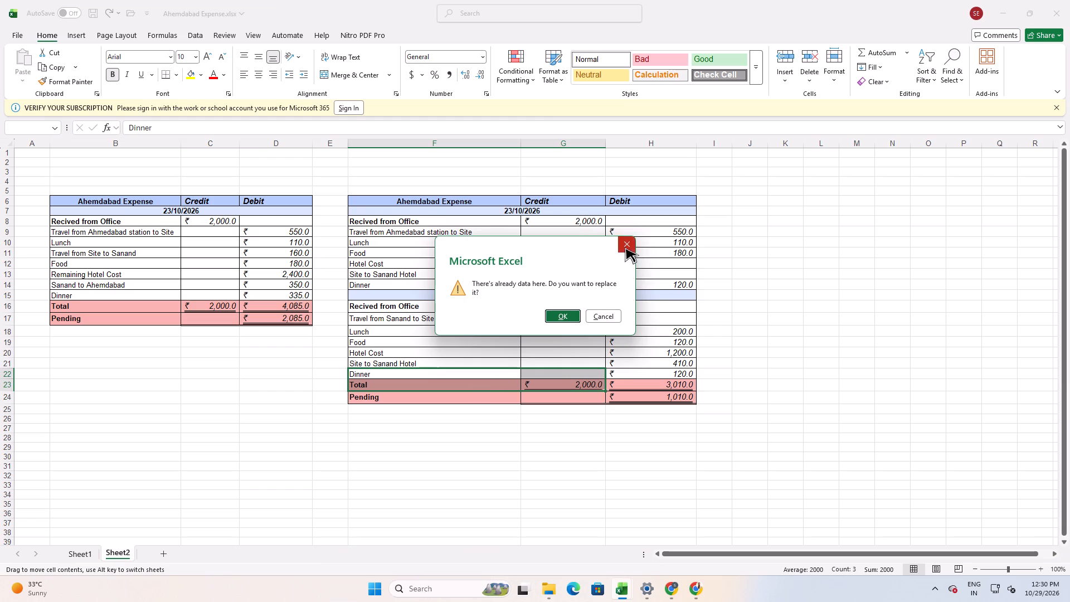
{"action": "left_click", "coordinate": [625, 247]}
Insert eight blank rows above the Total row of the second Ahemdabad Expense table, across its three columns.
{"action": "left_click_drag", "start_coordinate": [417, 386], "coordinate": [656, 389]}
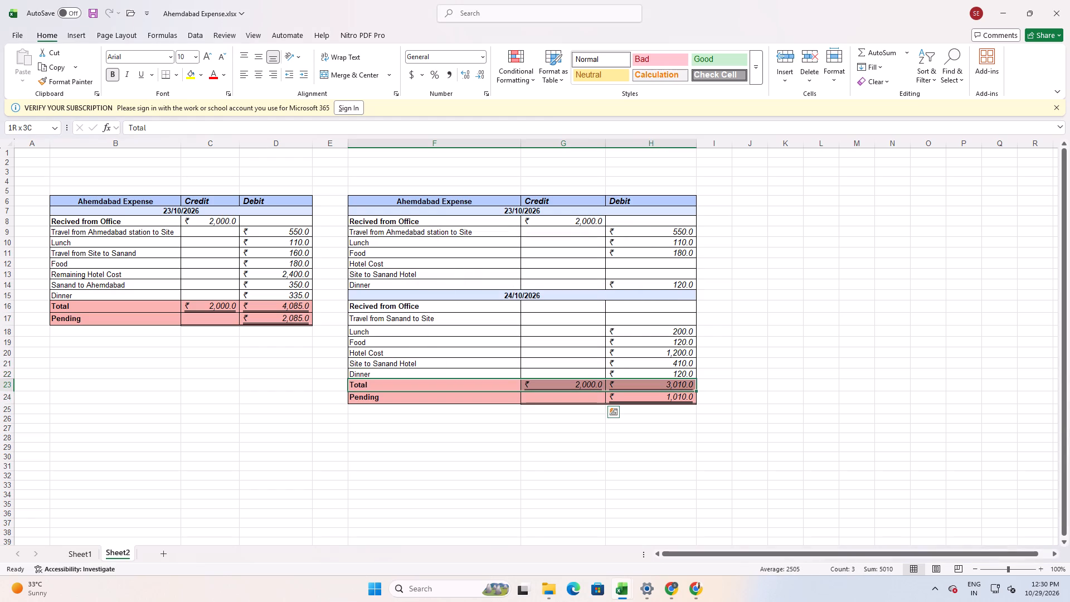
{"action": "left_click_drag", "start_coordinate": [656, 389], "coordinate": [658, 387]}
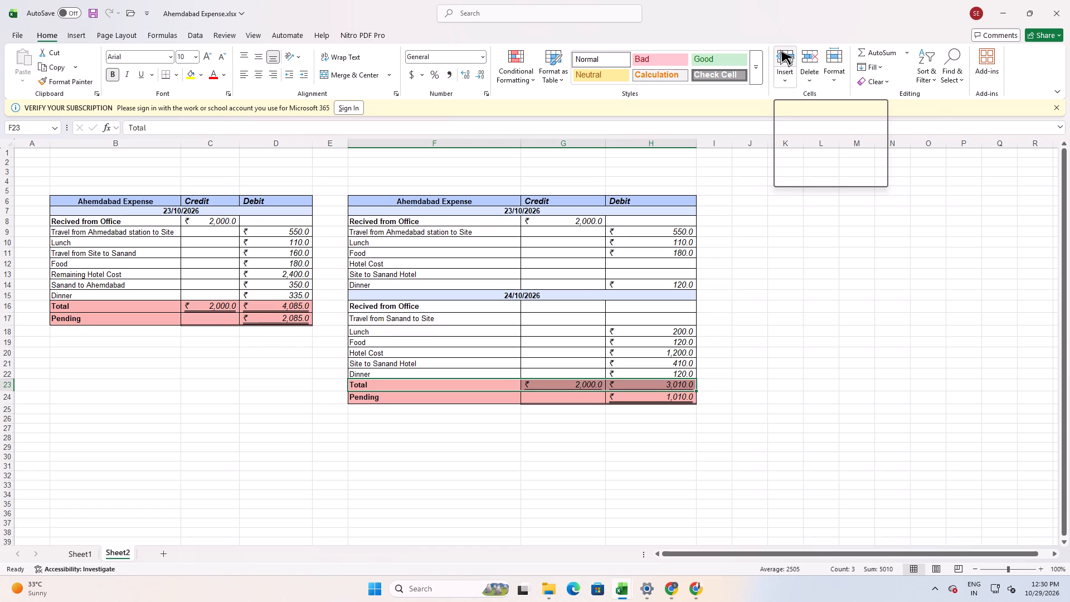
{"action": "triple_click", "coordinate": [780, 50]}
{"action": "triple_click", "coordinate": [780, 50]}
{"action": "double_click", "coordinate": [780, 50]}
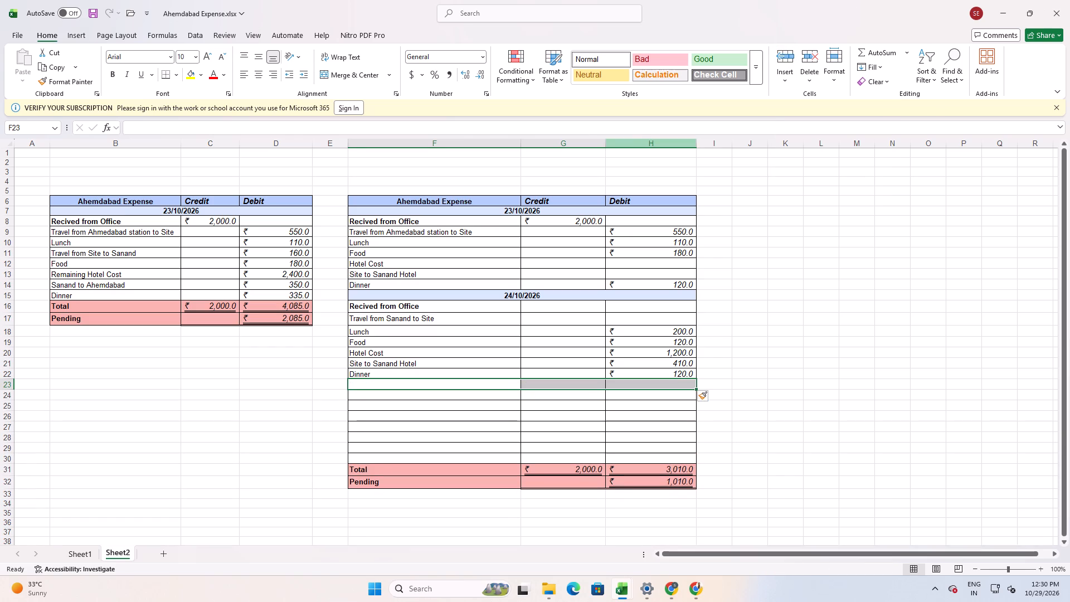
Copy the 24/10/2026 section, from its date row through Dinner, into the blank rows above Total and date the copy 25/10/2026.
{"action": "left_click_drag", "start_coordinate": [477, 293], "coordinate": [469, 370]}
{"action": "key", "text": "ctrl+c"}
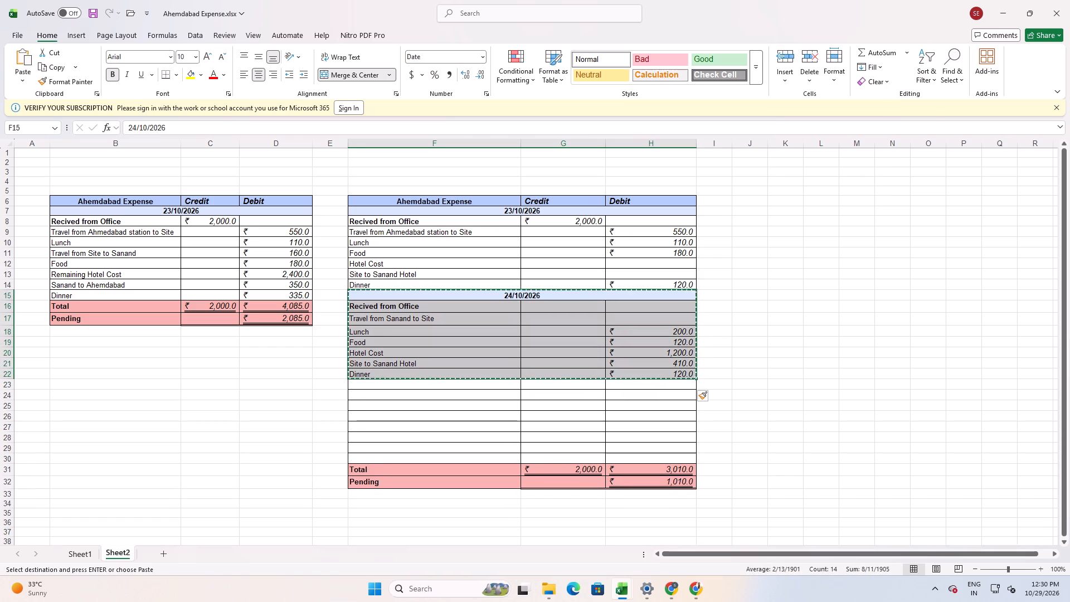
{"action": "left_click", "coordinate": [424, 387]}
{"action": "key", "text": "ctrl+v"}
{"action": "key", "text": "Escape"}
{"action": "left_click", "coordinate": [512, 383]}
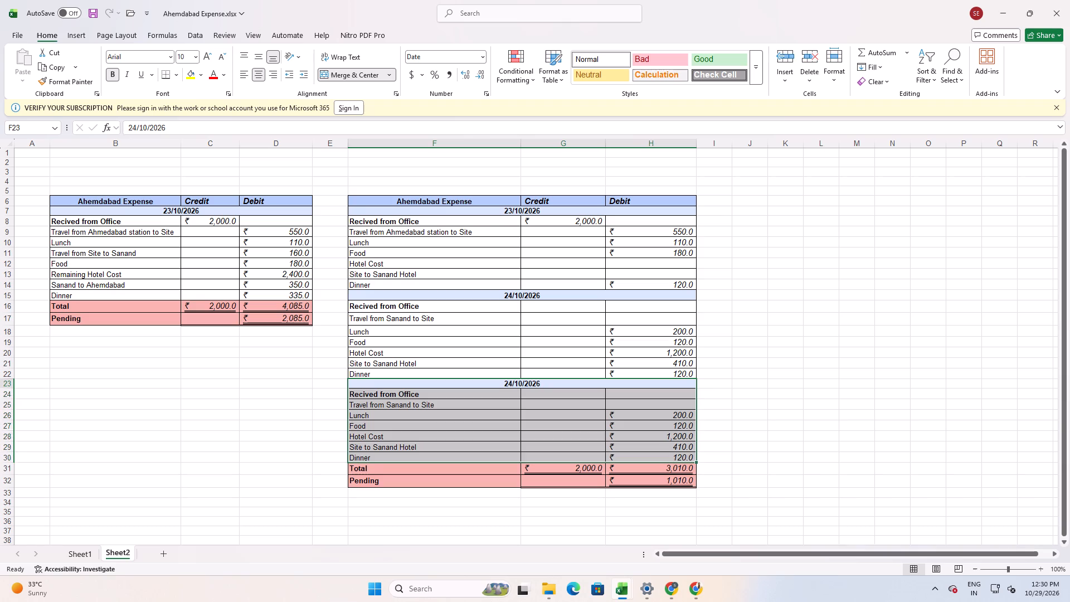
{"action": "left_click_drag", "start_coordinate": [512, 383], "coordinate": [507, 385]}
{"action": "key", "text": "5"}
{"action": "key", "text": "Return"}
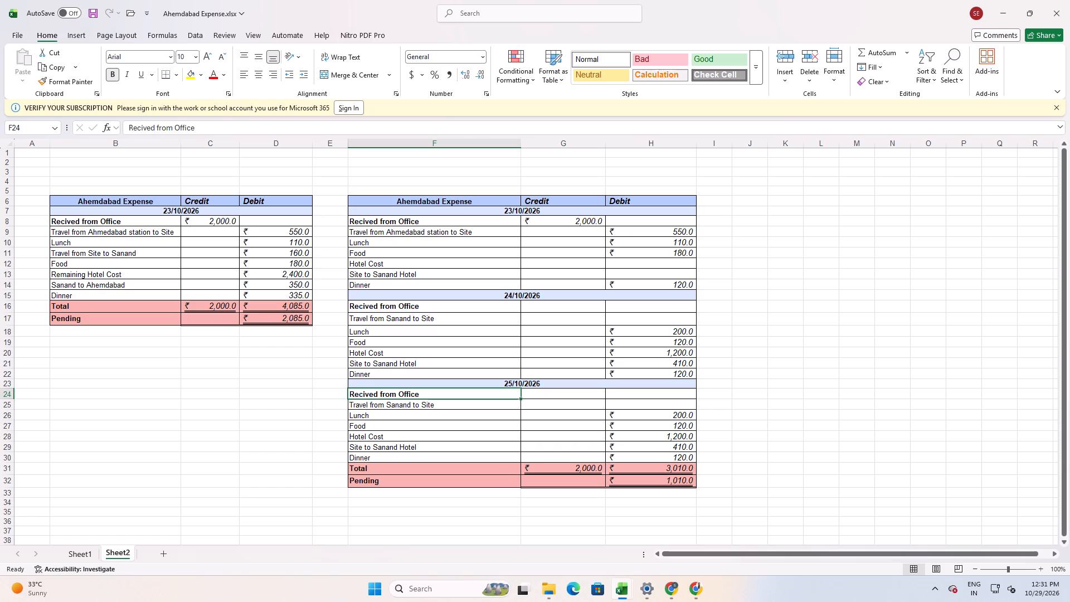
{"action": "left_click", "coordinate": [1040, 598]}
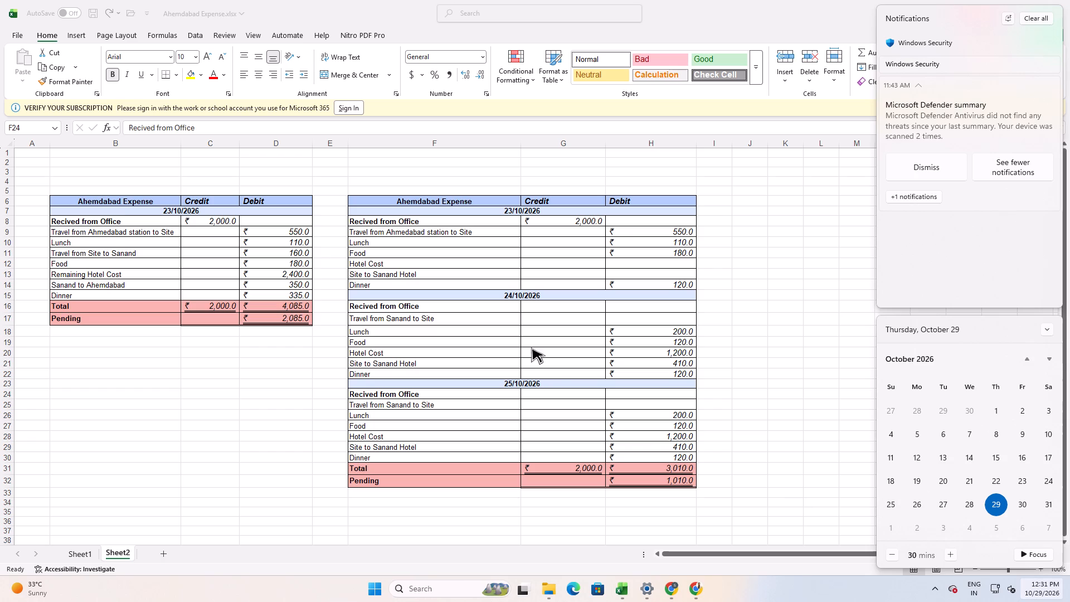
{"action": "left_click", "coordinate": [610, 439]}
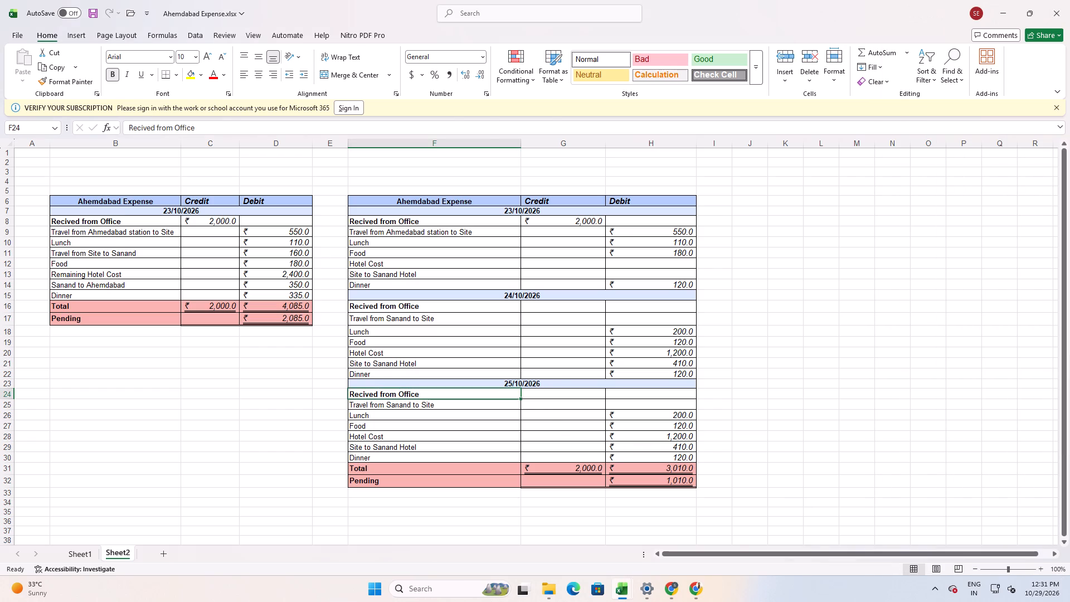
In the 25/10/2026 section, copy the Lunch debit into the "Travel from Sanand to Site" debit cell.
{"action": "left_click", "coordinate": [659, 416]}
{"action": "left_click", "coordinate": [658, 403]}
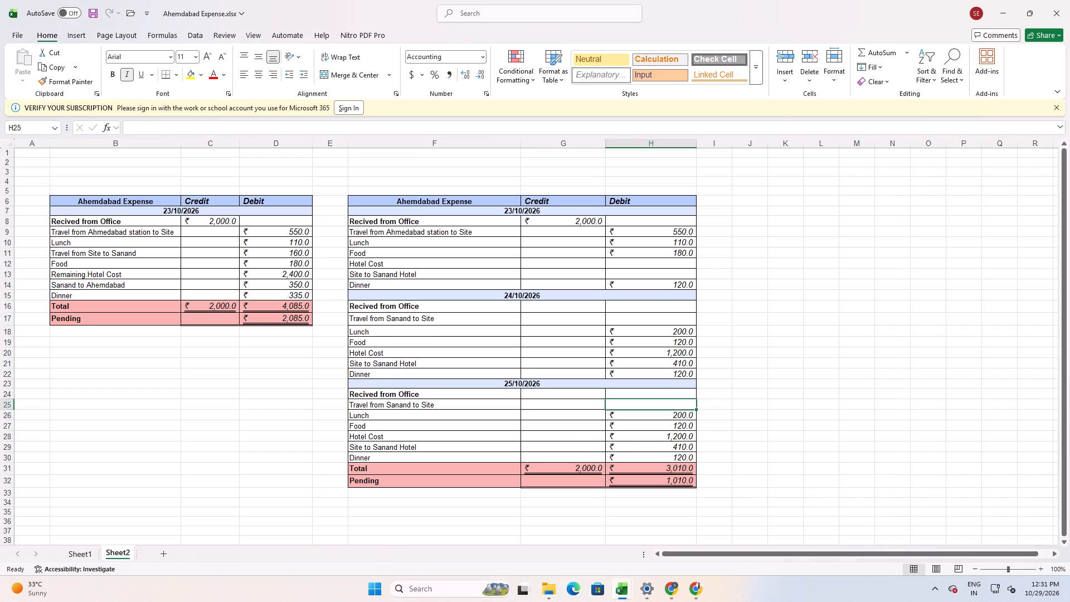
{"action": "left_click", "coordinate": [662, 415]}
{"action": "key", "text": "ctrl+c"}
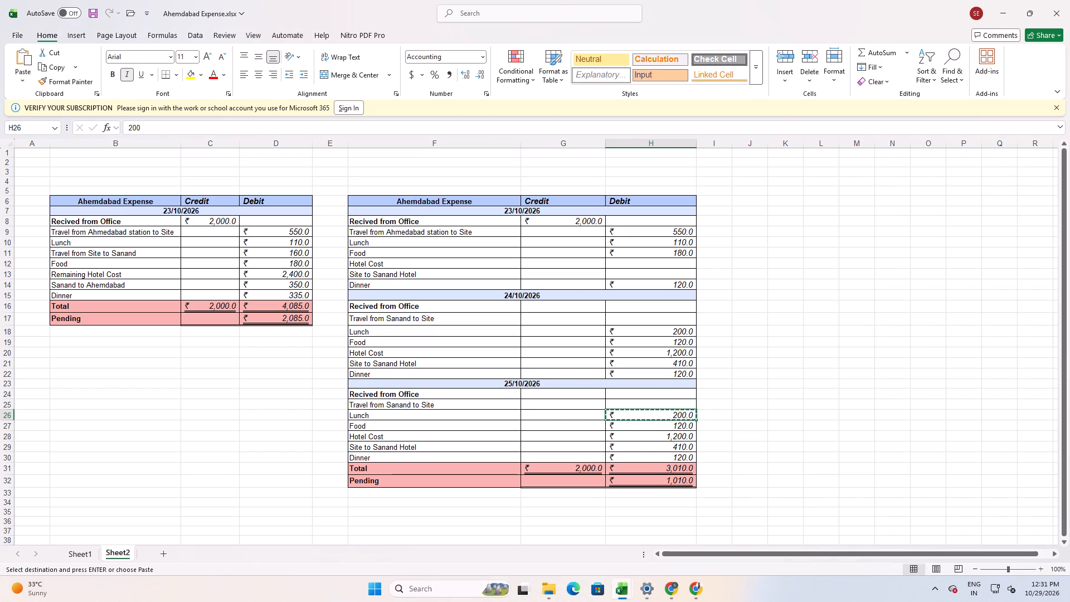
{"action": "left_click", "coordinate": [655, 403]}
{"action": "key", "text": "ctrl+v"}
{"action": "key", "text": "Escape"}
Clear the debit amounts from Lunch through Dinner in the 25/10/2026 section.
{"action": "left_click_drag", "start_coordinate": [656, 416], "coordinate": [662, 460]}
{"action": "key", "text": "Delete"}
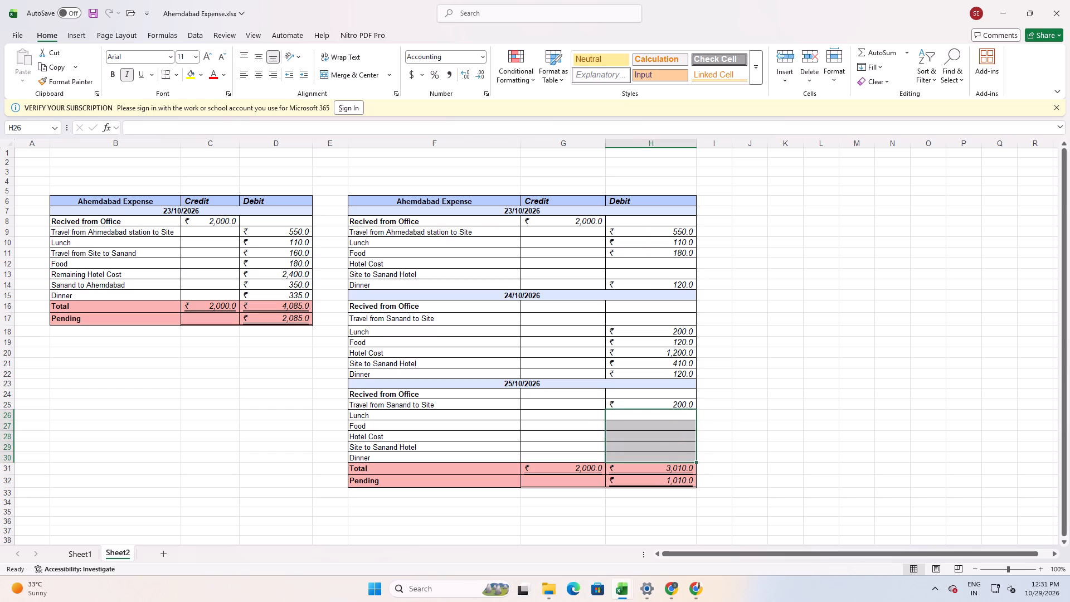
In the 25/10/2026 section, enter debits of 320 for "Travel from Sanand to Site" and 120 for Lunch.
{"action": "left_click", "coordinate": [668, 404]}
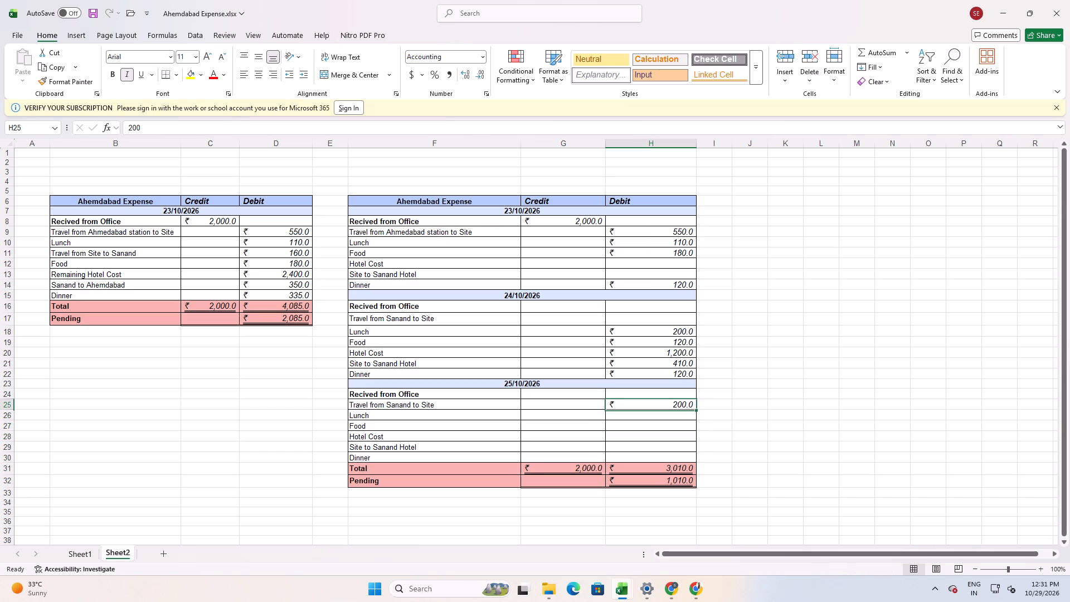
{"action": "type", "text": "320"}
{"action": "key", "text": "Return"}
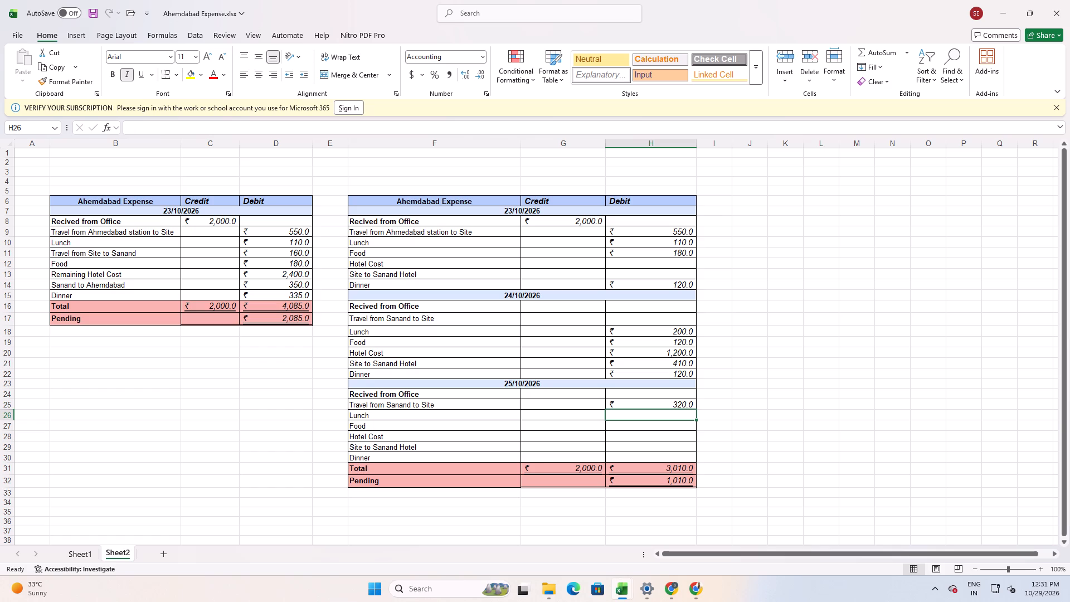
{"action": "type", "text": "120"}
{"action": "key", "text": "Return"}
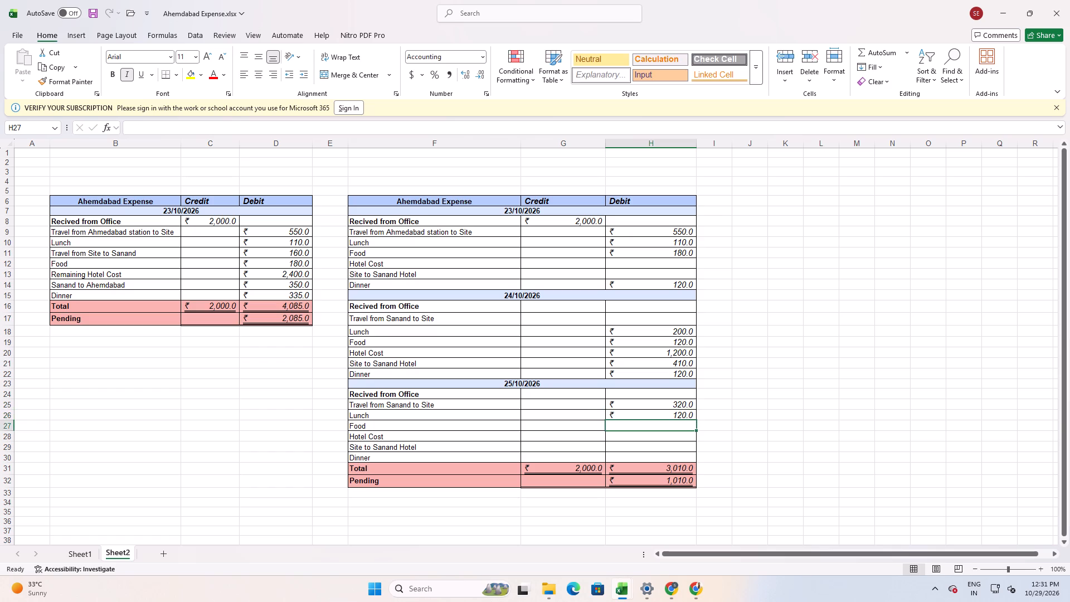
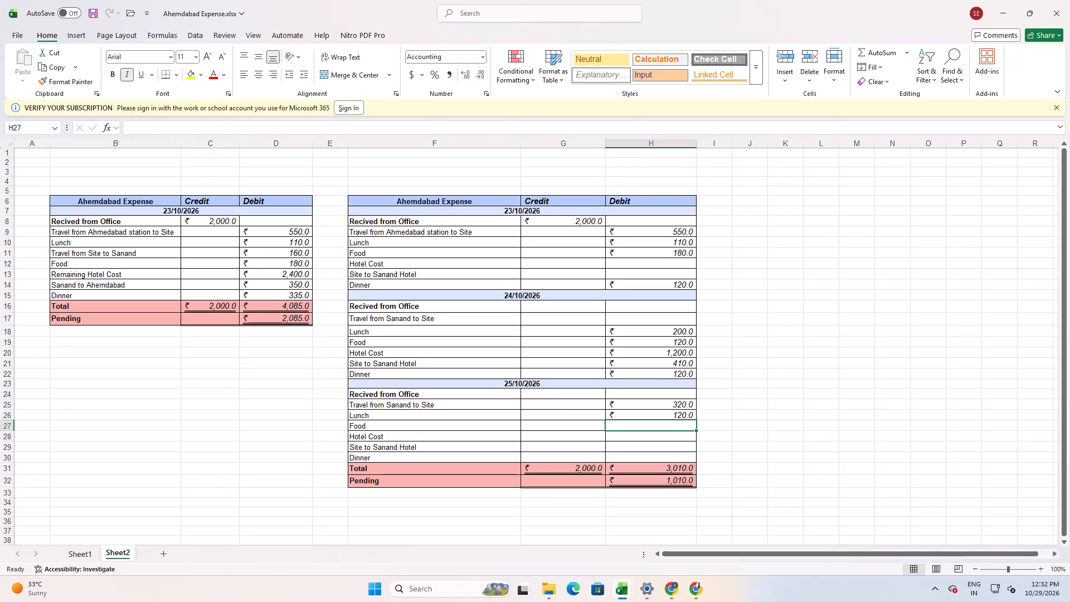
In the 25/10/2026 section, highlight the "Site to Sanand Hotel" debit cell in yellow and enter 135.
{"action": "left_click", "coordinate": [641, 446]}
{"action": "left_click", "coordinate": [198, 72]}
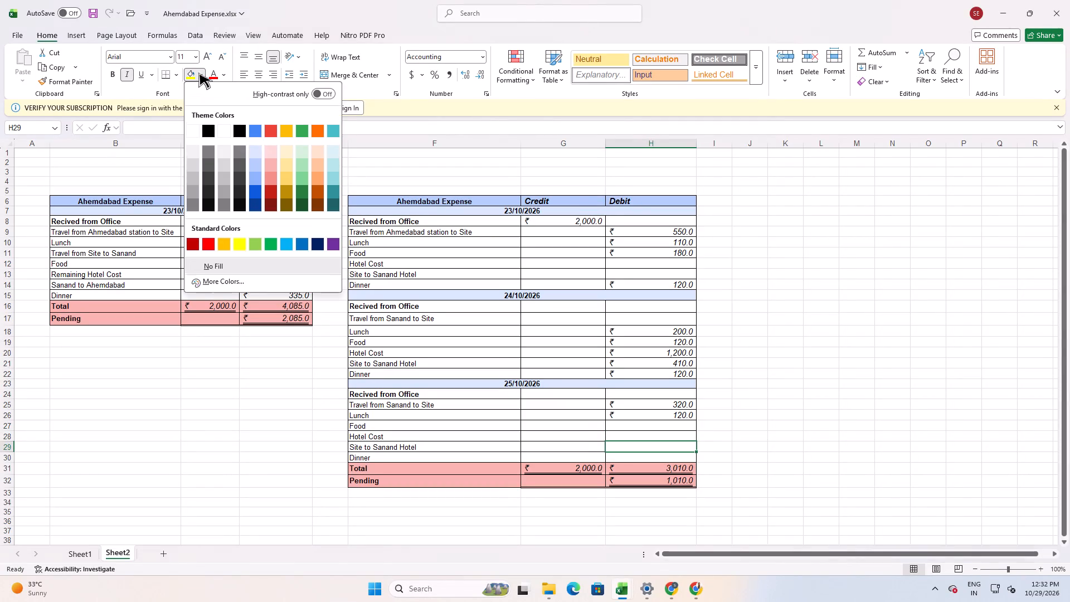
{"action": "left_click", "coordinate": [193, 75]}
{"action": "left_click", "coordinate": [668, 447]}
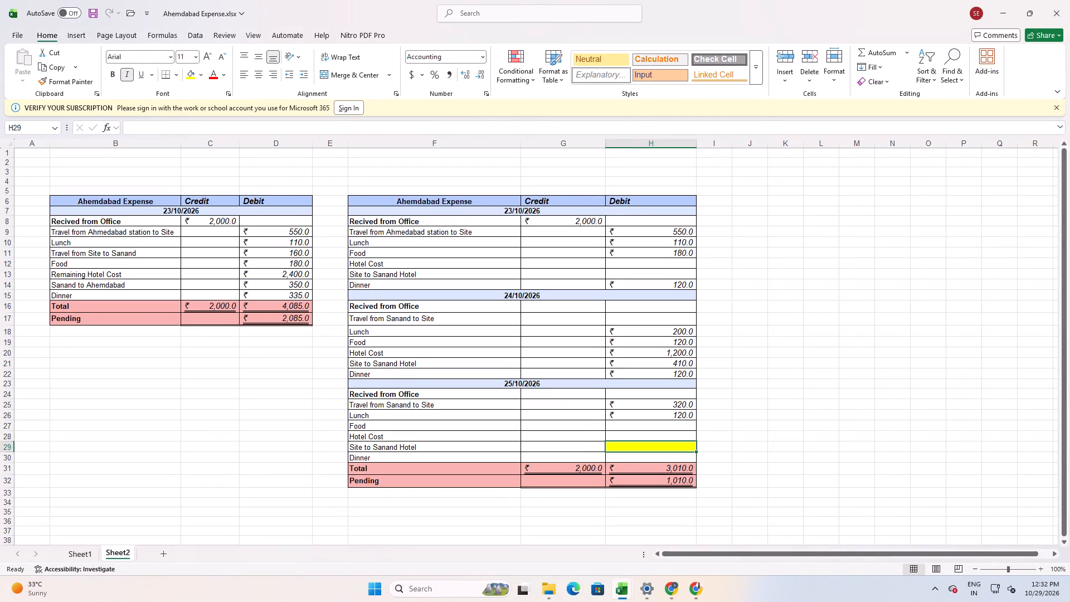
{"action": "type", "text": "135"}
{"action": "key", "text": "Return"}
Enter a debit of 1200 for Hotel Cost in the 25/10/2026 section.
{"action": "key", "text": "Up"}
{"action": "key", "text": "Up"}
{"action": "type", "text": "1200"}
{"action": "key", "text": "Return"}
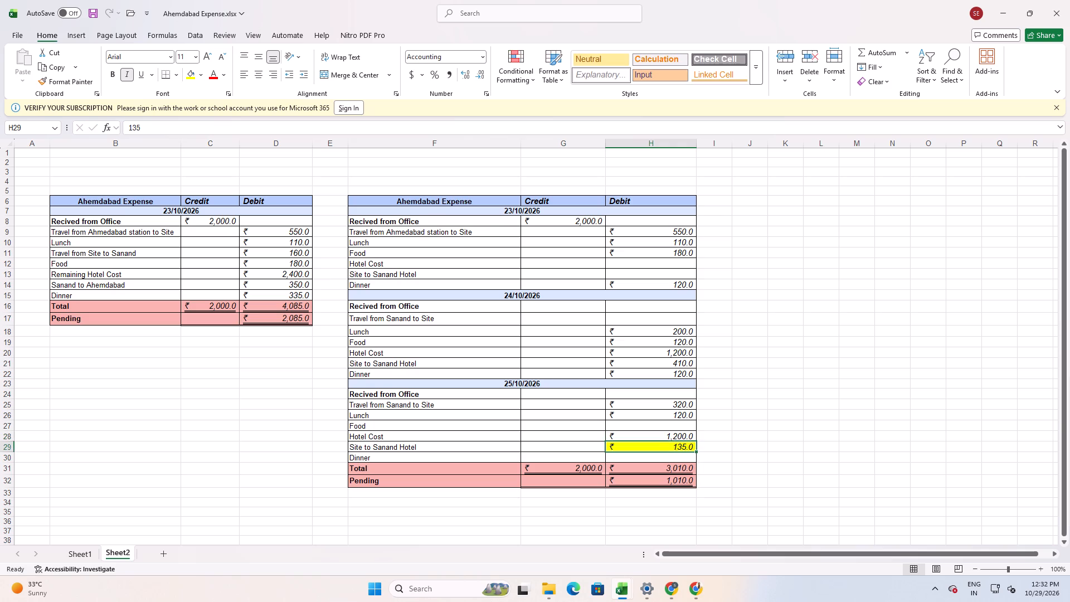
Clear the Lunch debit in the 25/10/2026 section.
{"action": "key", "text": "Up"}
{"action": "key", "text": "Up"}
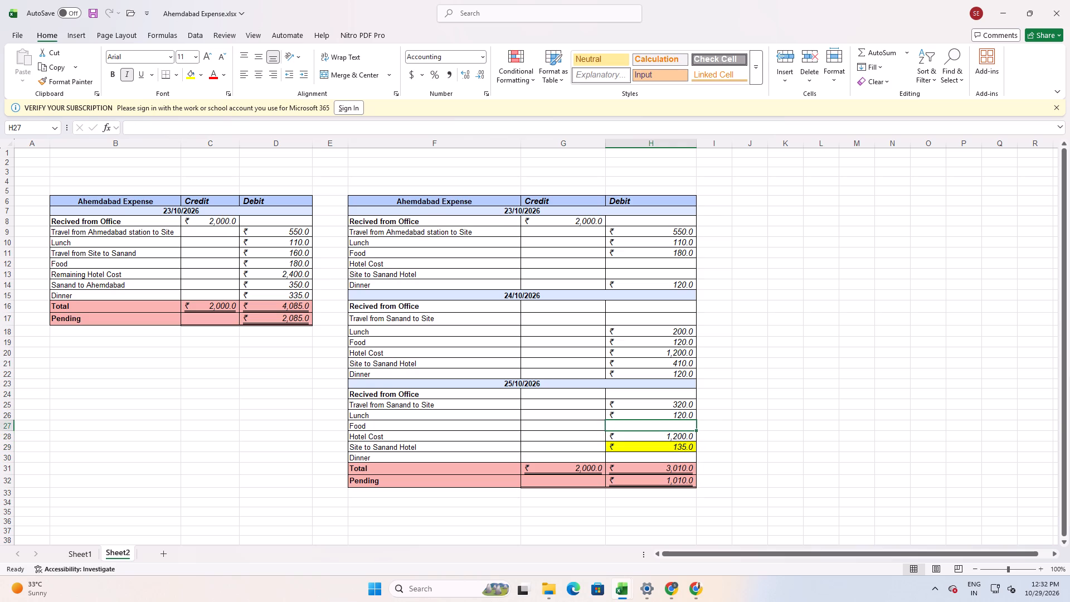
{"action": "key", "text": "Down"}
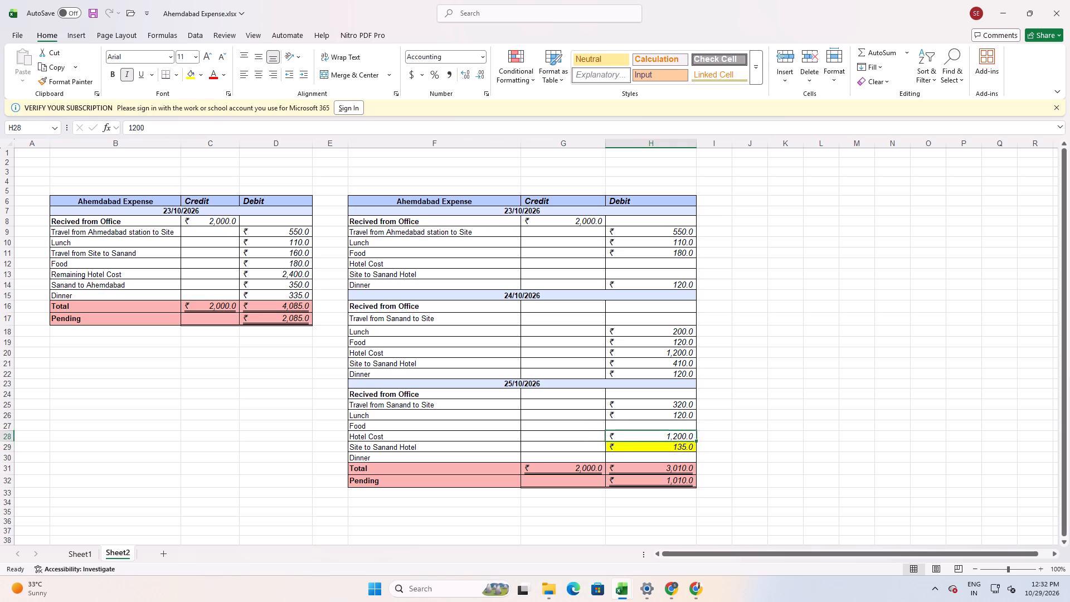
{"action": "key", "text": "Down"}
{"action": "key", "text": "Down"}
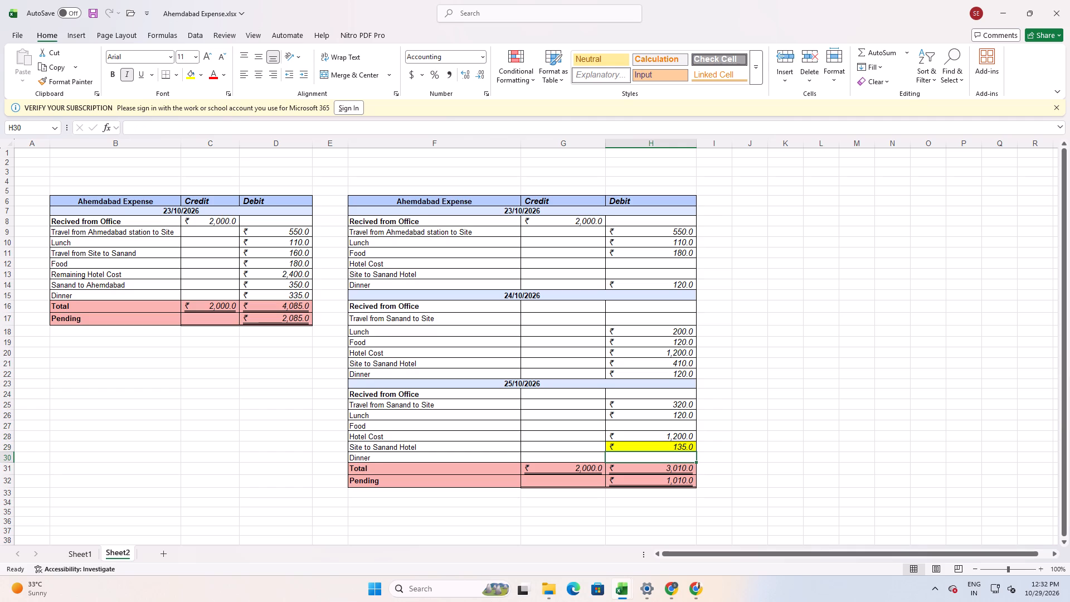
{"action": "key", "text": "Up"}
{"action": "key", "text": "Up"}
{"action": "key", "text": "Up"}
{"action": "key", "text": "Up"}
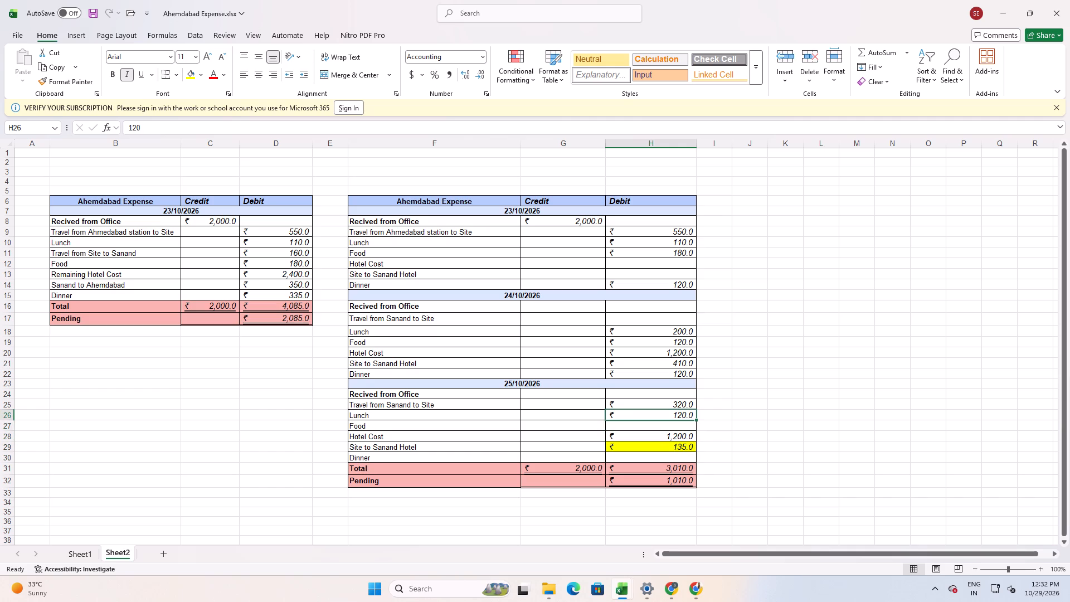
{"action": "key", "text": "Delete"}
Enter a debit of 172 for Food in the 25/10/2026 section.
{"action": "key", "text": "Down"}
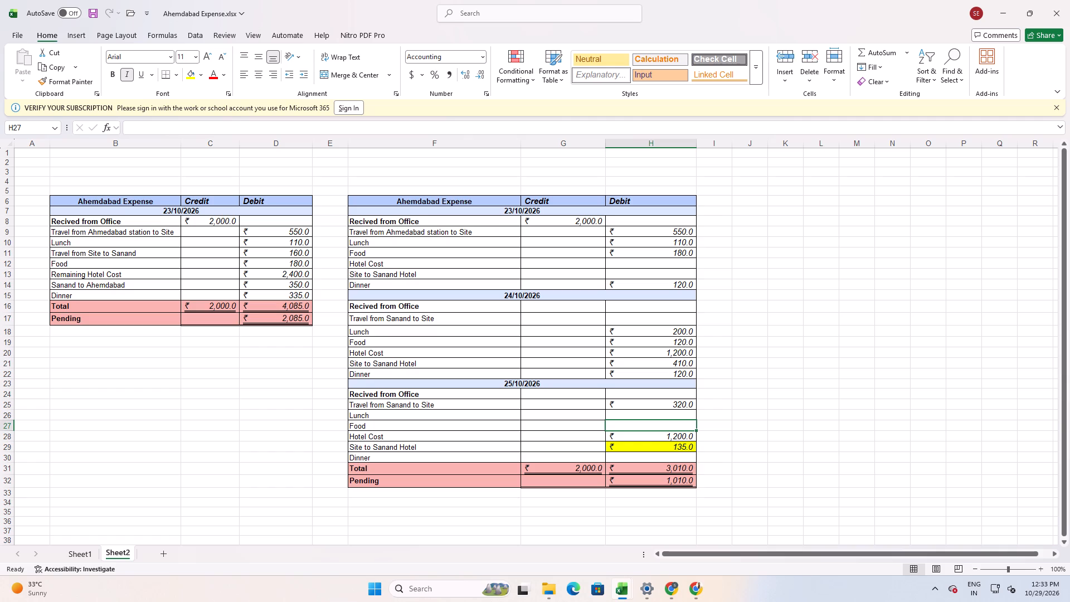
{"action": "key", "text": "Up"}
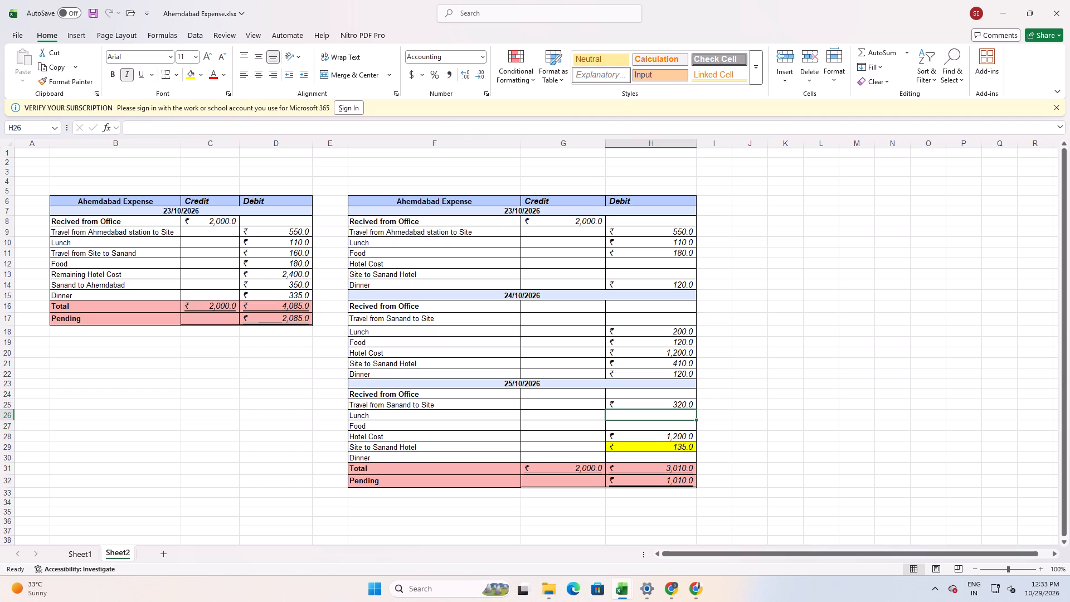
{"action": "key", "text": "Down"}
{"action": "type", "text": "172"}
{"action": "key", "text": "Return"}
Insert eight blank rows of cells above Total in the second expense table.
{"action": "key", "text": "Up"}
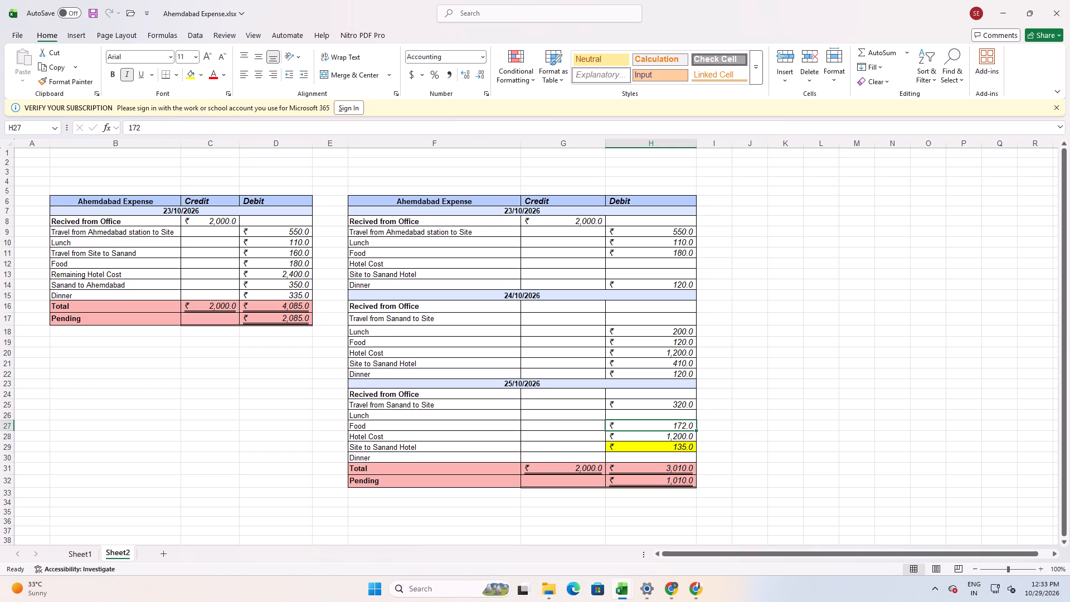
{"action": "key", "text": "Up"}
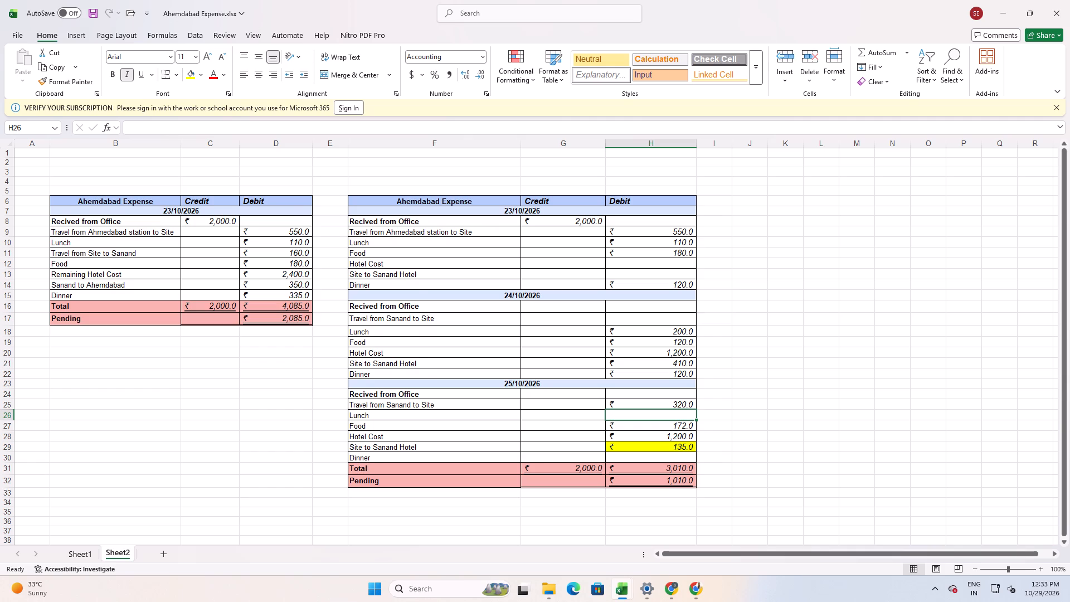
{"action": "scroll", "coordinate": [488, 363], "scroll_direction": "down", "scroll_amount": 2}
{"action": "left_click", "coordinate": [358, 392]}
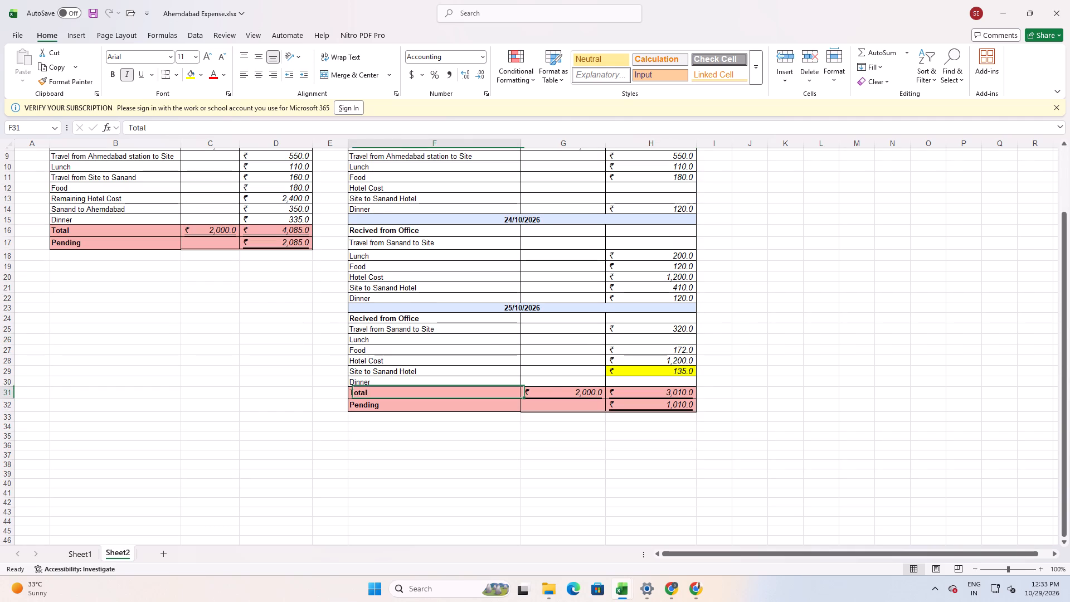
{"action": "left_click_drag", "start_coordinate": [499, 393], "coordinate": [631, 392]}
{"action": "triple_click", "coordinate": [785, 56]}
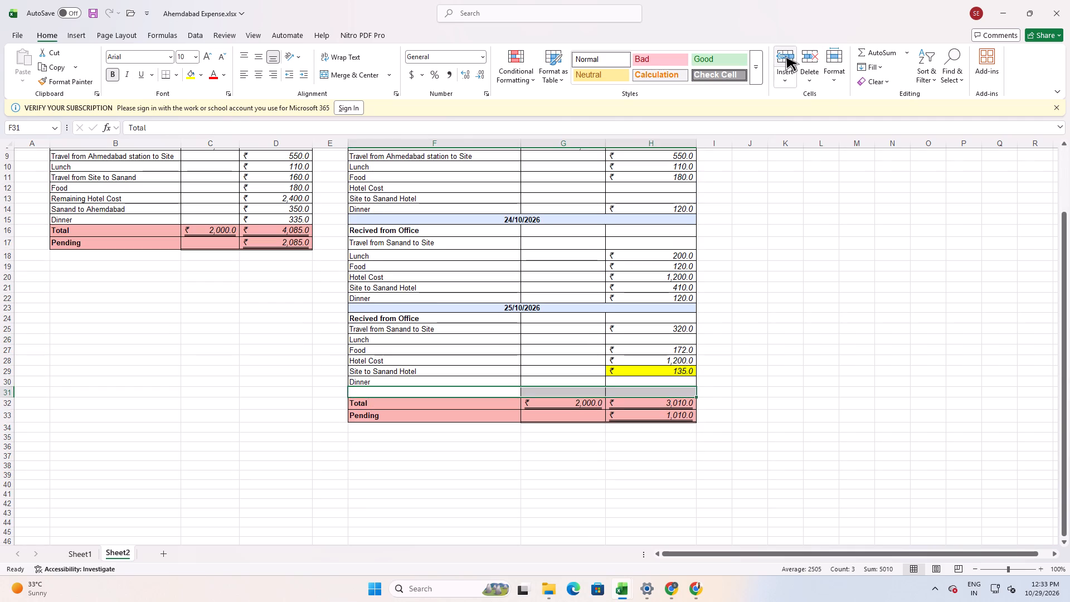
{"action": "triple_click", "coordinate": [785, 56]}
{"action": "double_click", "coordinate": [785, 56]}
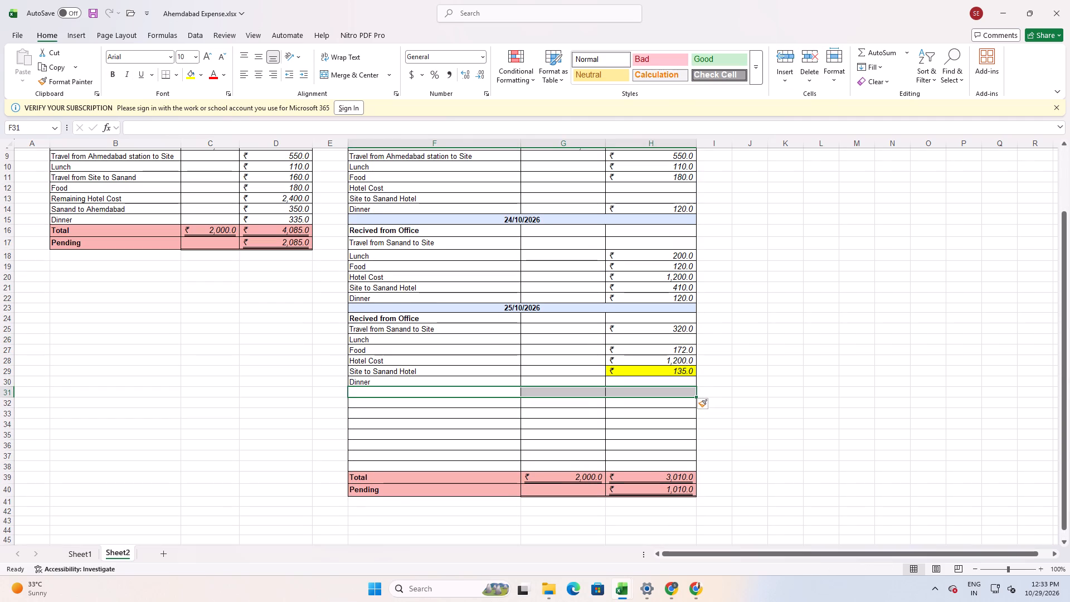
Copy the 25/10/2026 section, from its date row through Dinner, into the blank rows and date the copy 26/10/2026.
{"action": "left_click_drag", "start_coordinate": [374, 305], "coordinate": [398, 378]}
{"action": "key", "text": "ctrl+c"}
{"action": "left_click", "coordinate": [411, 394]}
{"action": "key", "text": "ctrl+v"}
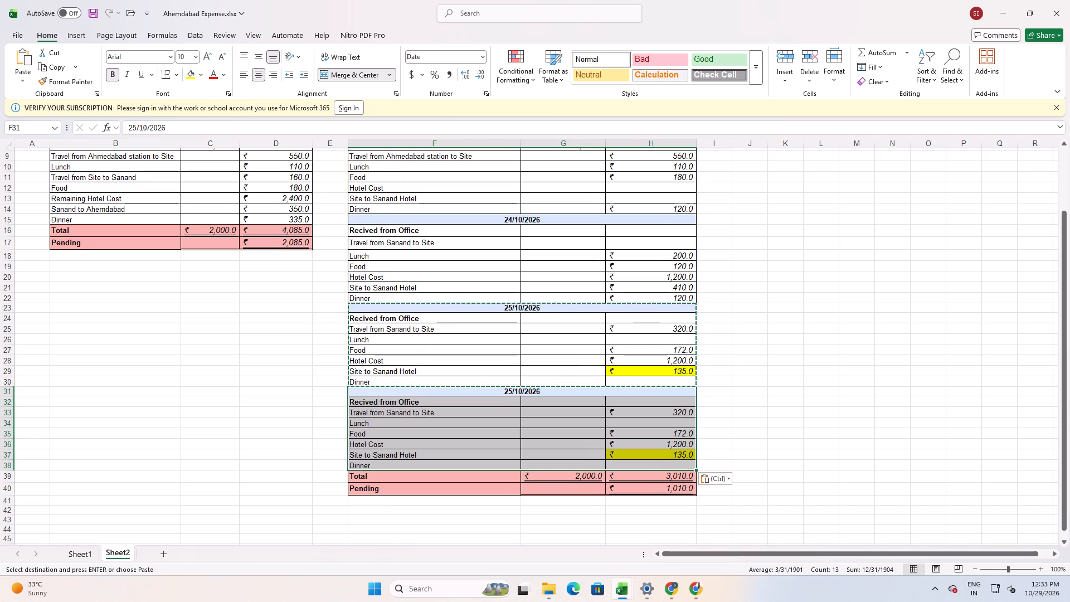
{"action": "triple_click", "coordinate": [509, 393]}
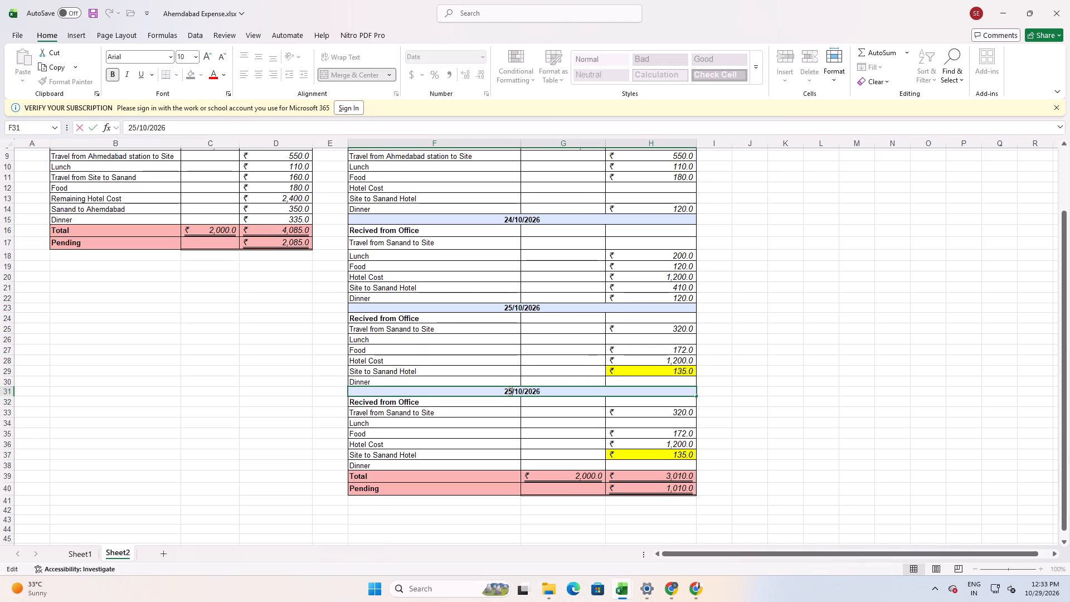
{"action": "key", "text": "6"}
{"action": "key", "text": "Return"}
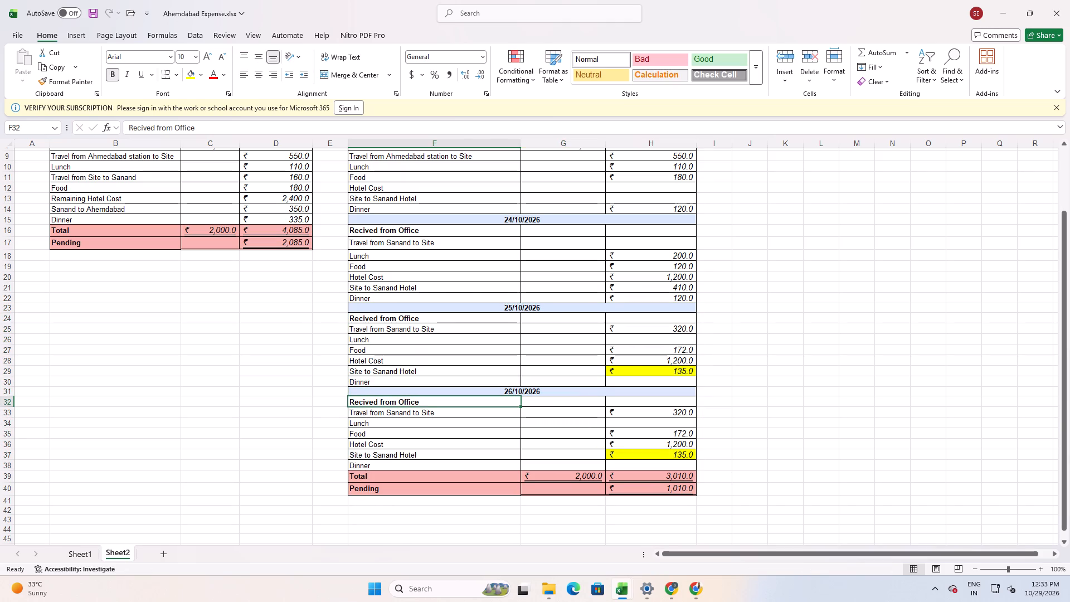
Clear the debits from "Travel from Sanand to Site" through "Site to Sanand Hotel" in the 26/10/2026 section and remove their fill.
{"action": "left_click_drag", "start_coordinate": [680, 410], "coordinate": [683, 457]}
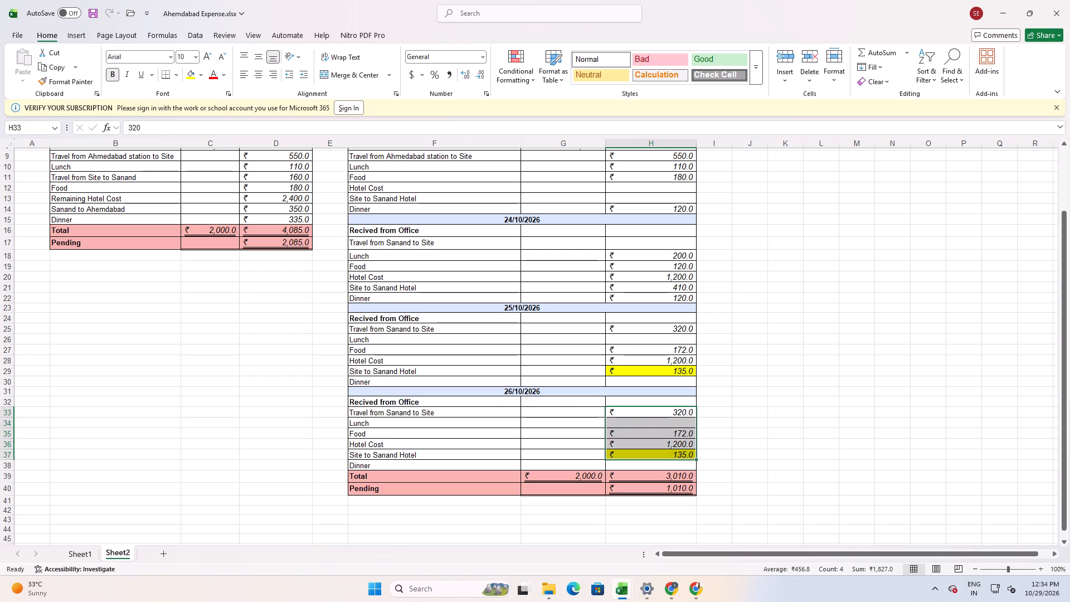
{"action": "key", "text": "Delete"}
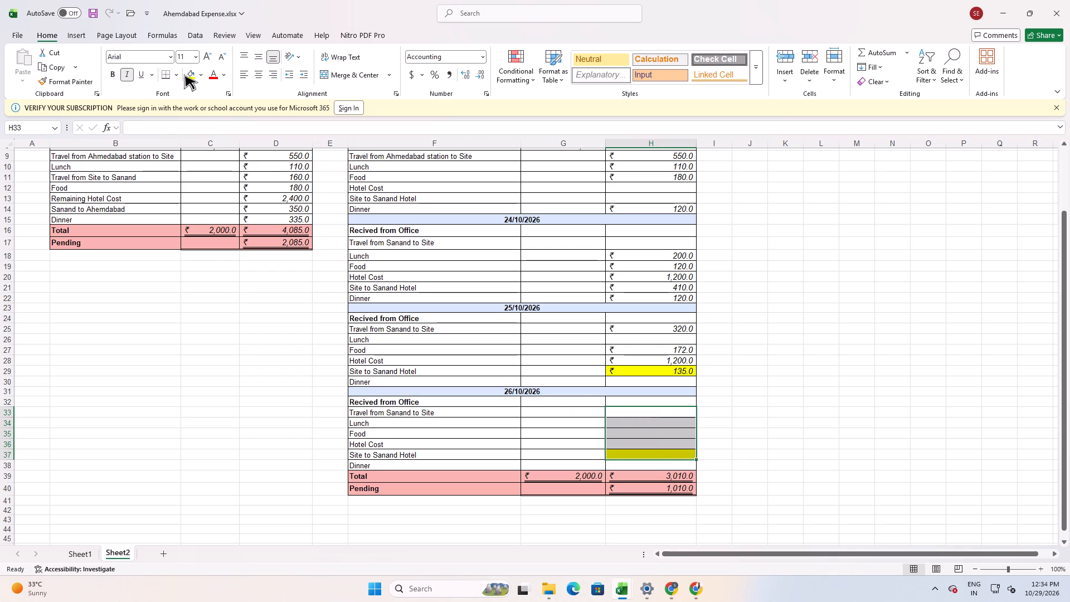
{"action": "left_click", "coordinate": [202, 75]}
{"action": "left_click", "coordinate": [228, 260]}
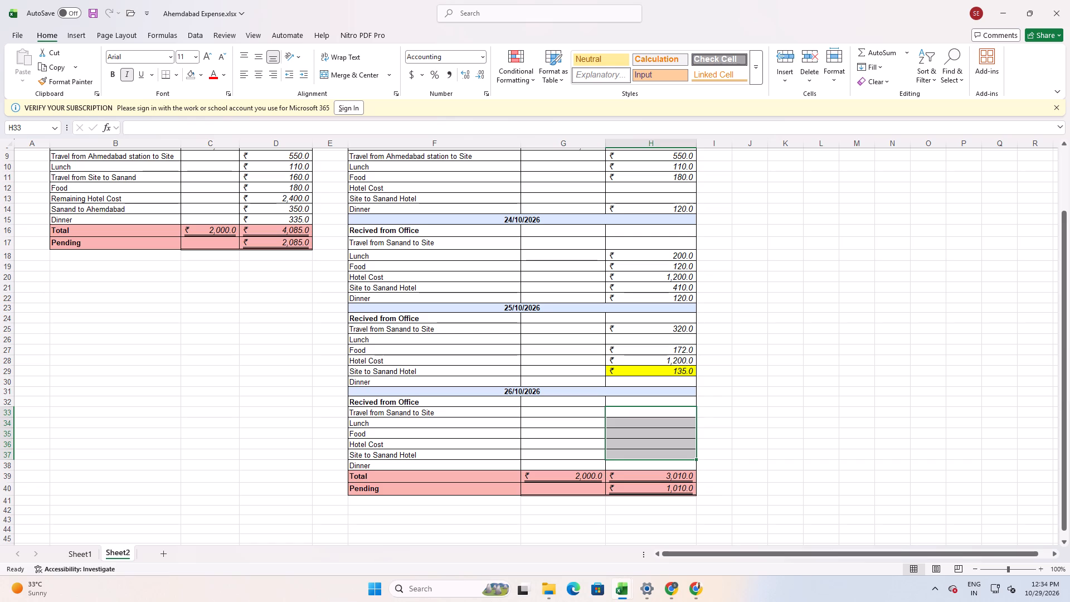
Review the second expense table from the 26/10/2026 section up to the 23/10/2026 "Recived from Office" credit.
{"action": "key", "text": "Down"}
{"action": "key", "text": "Up"}
{"action": "key", "text": "Up"}
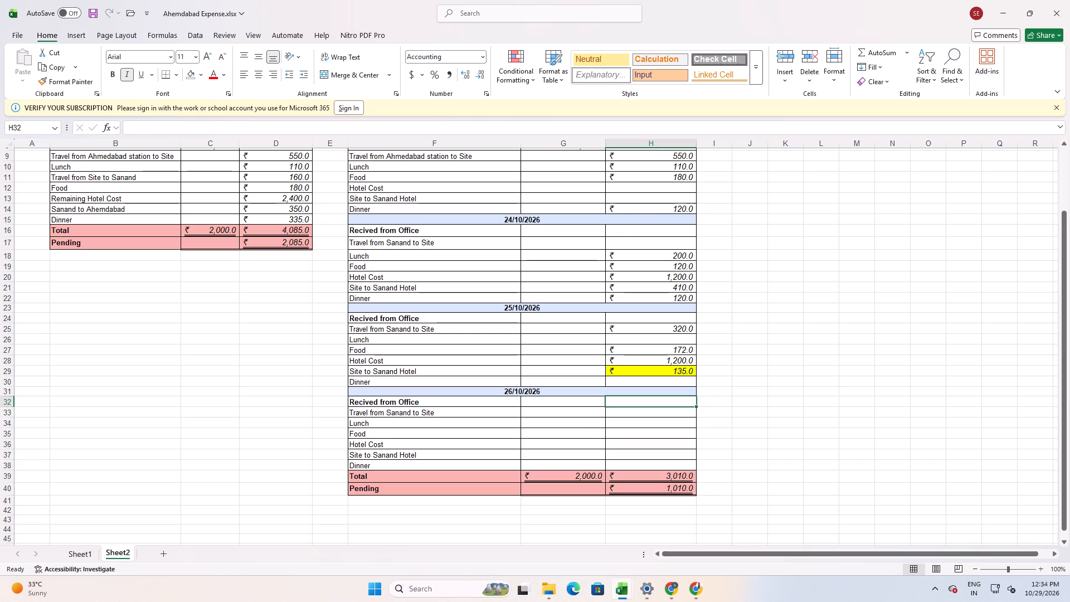
{"action": "key", "text": "Down"}
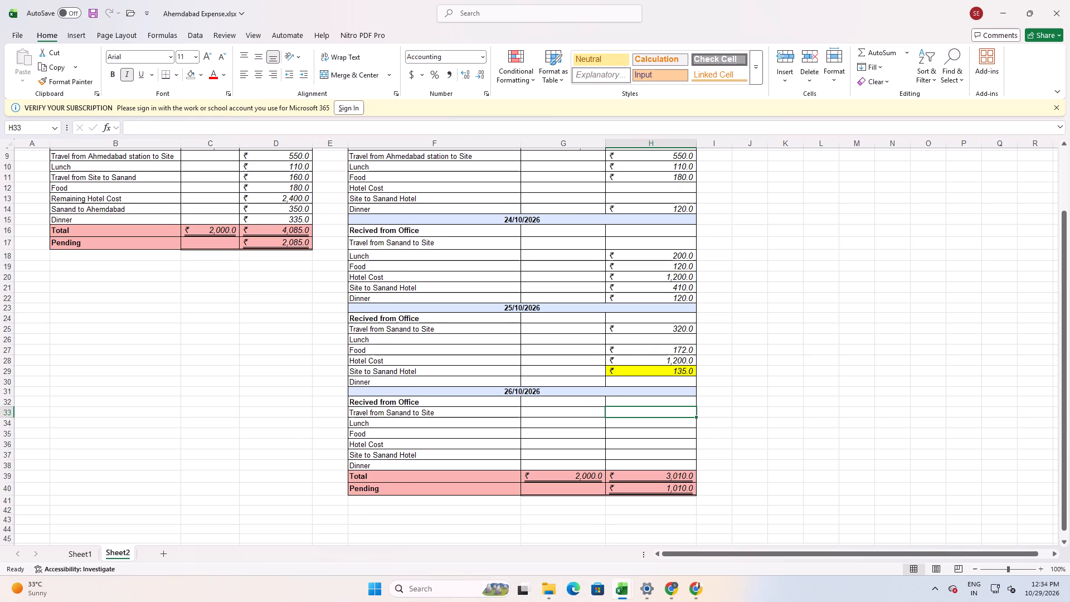
{"action": "scroll", "coordinate": [528, 404], "scroll_direction": "up", "scroll_amount": 5}
{"action": "scroll", "coordinate": [528, 404], "scroll_direction": "down", "scroll_amount": 6}
{"action": "scroll", "coordinate": [528, 404], "scroll_direction": "up", "scroll_amount": 3}
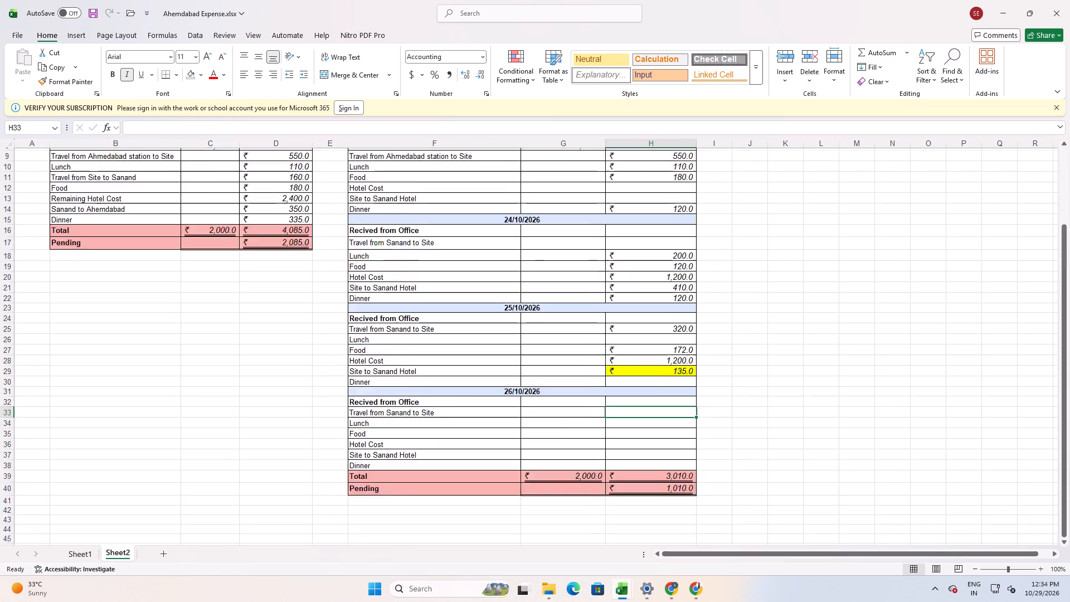
{"action": "scroll", "coordinate": [528, 404], "scroll_direction": "up", "scroll_amount": 6}
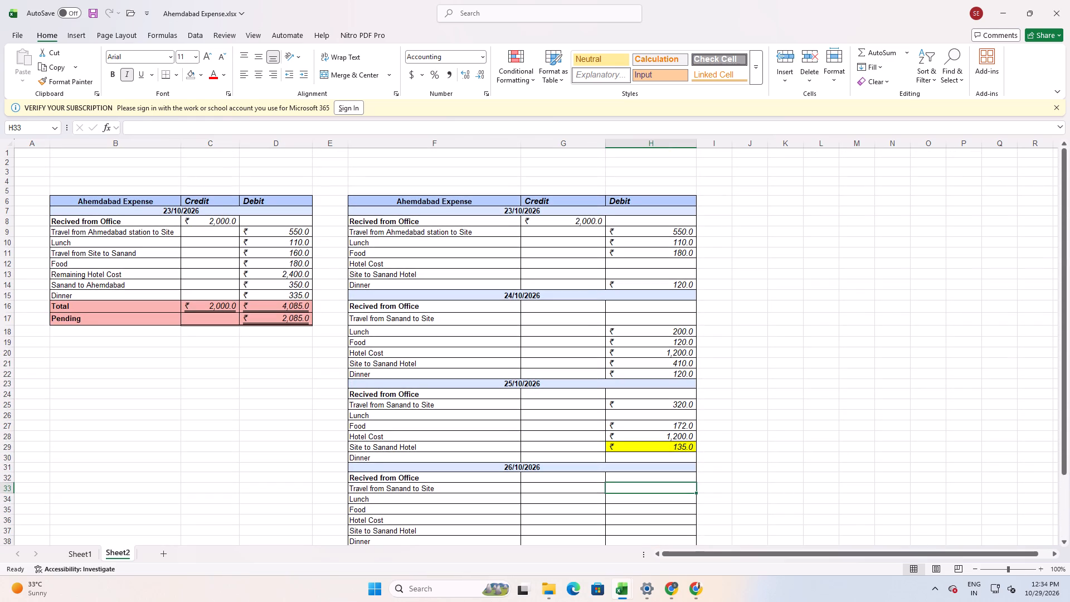
{"action": "left_click", "coordinate": [580, 225]}
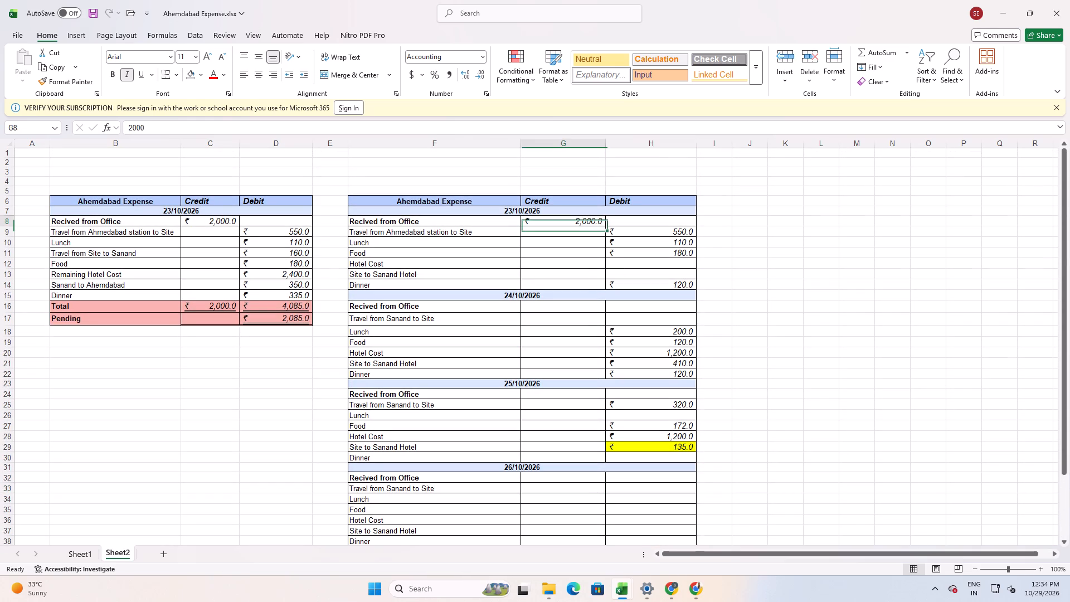
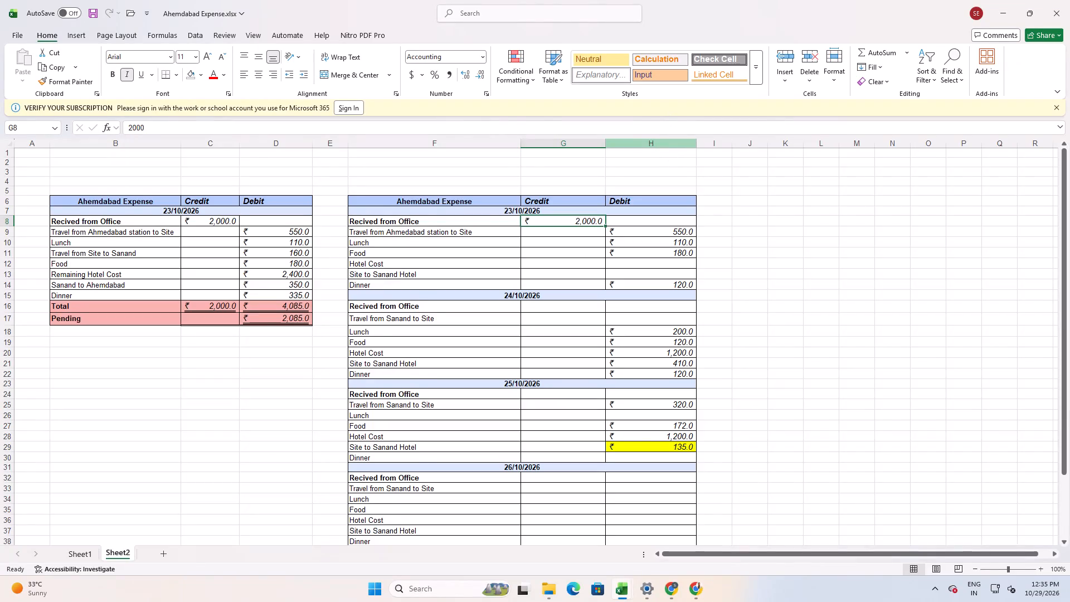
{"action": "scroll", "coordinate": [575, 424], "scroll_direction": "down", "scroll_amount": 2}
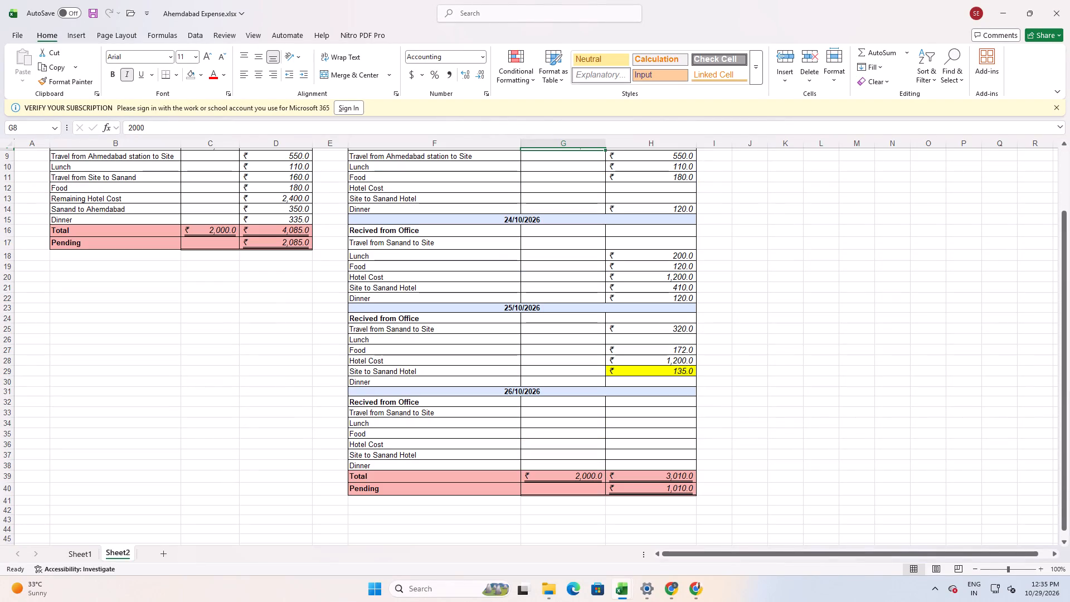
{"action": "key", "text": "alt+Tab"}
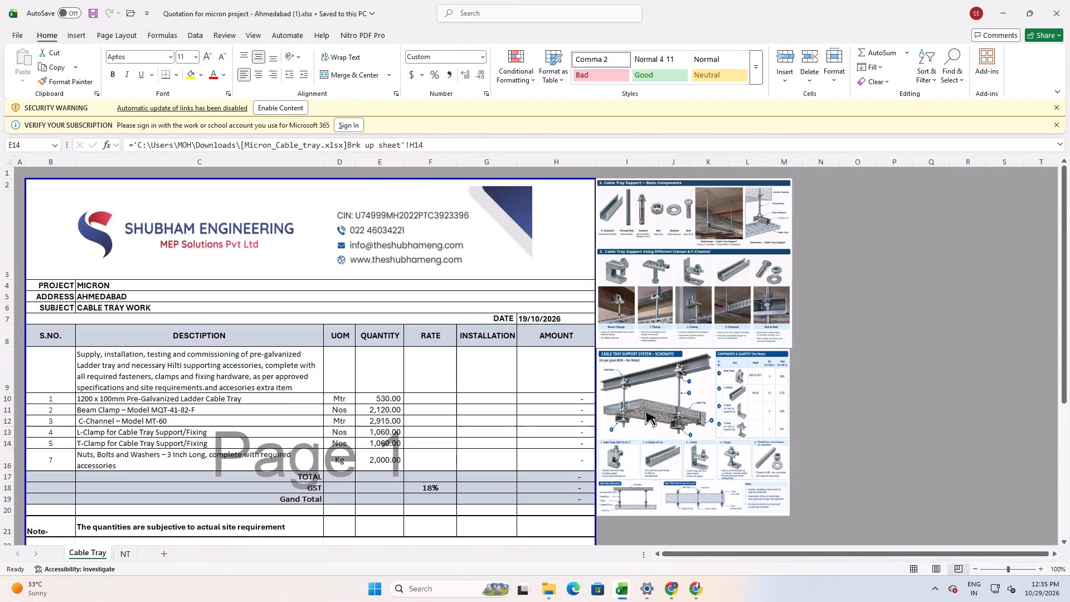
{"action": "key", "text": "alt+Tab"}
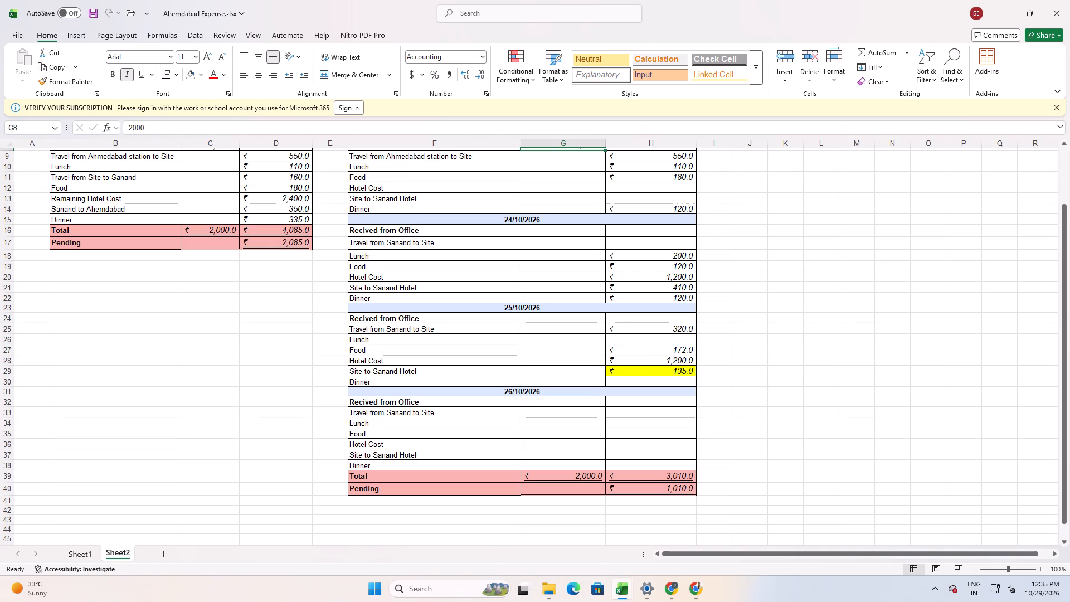
Enter the 26/10/2026 debits: 230 for Travel from Sanand to Site, 226 for Site to Sanand Hotel and 132 for Dinner.
{"action": "left_click", "coordinate": [639, 415]}
{"action": "type", "text": "230"}
{"action": "key", "text": "Return"}
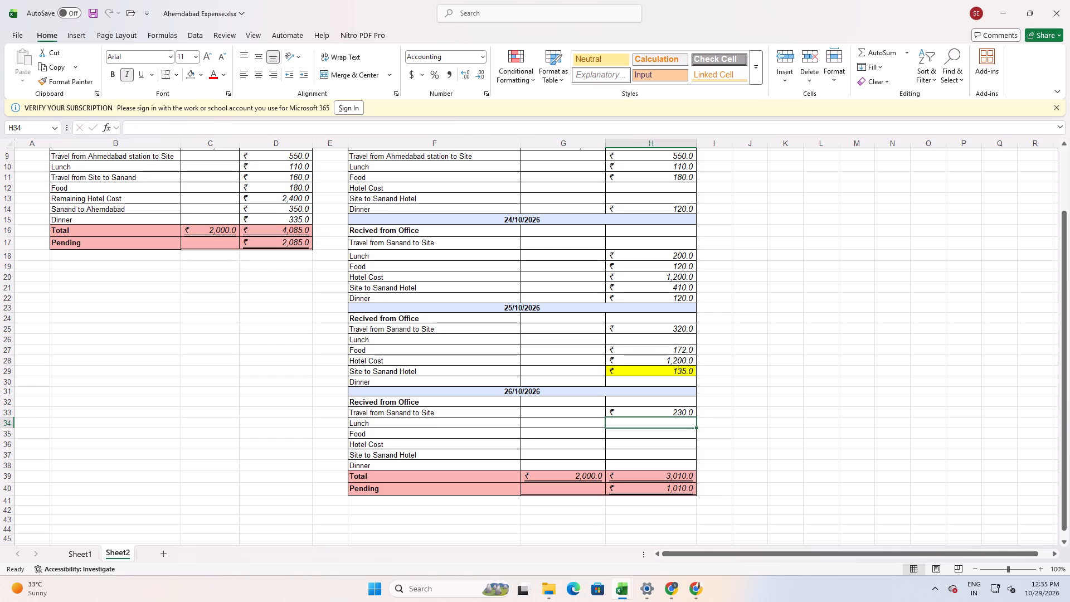
{"action": "key", "text": "Down"}
{"action": "key", "text": "Down"}
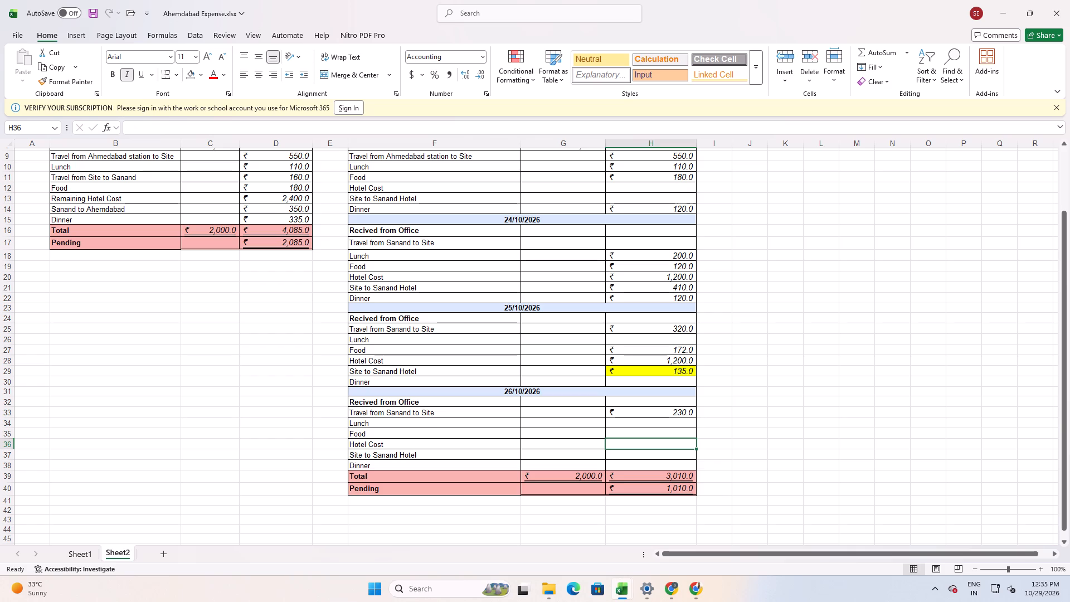
{"action": "key", "text": "Down"}
{"action": "key", "text": "2"}
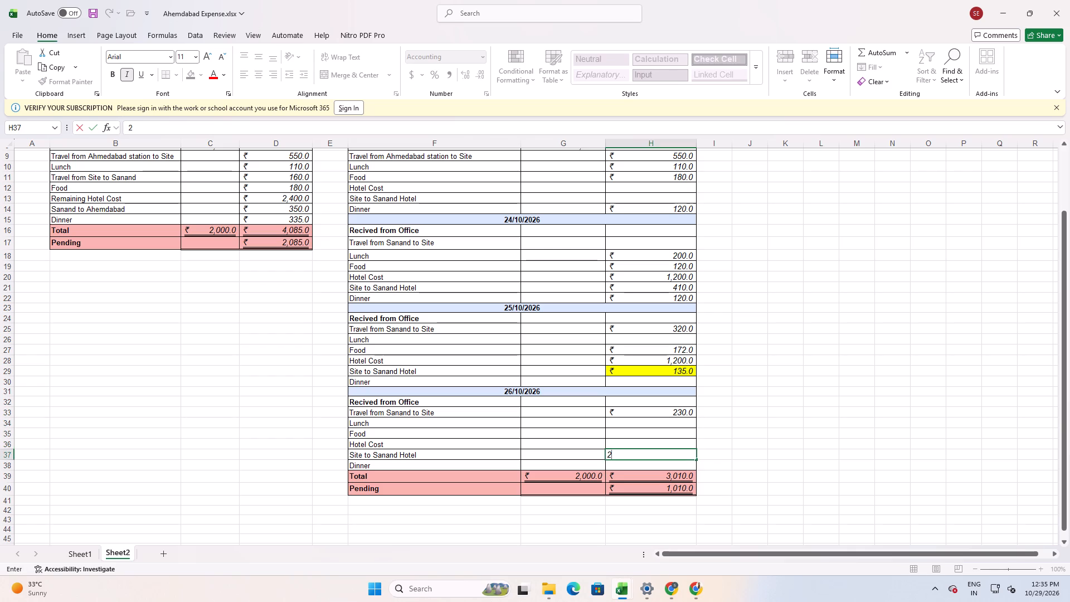
{"action": "type", "text": "26"}
{"action": "key", "text": "Return"}
{"action": "key", "text": "Up"}
{"action": "key", "text": "Up"}
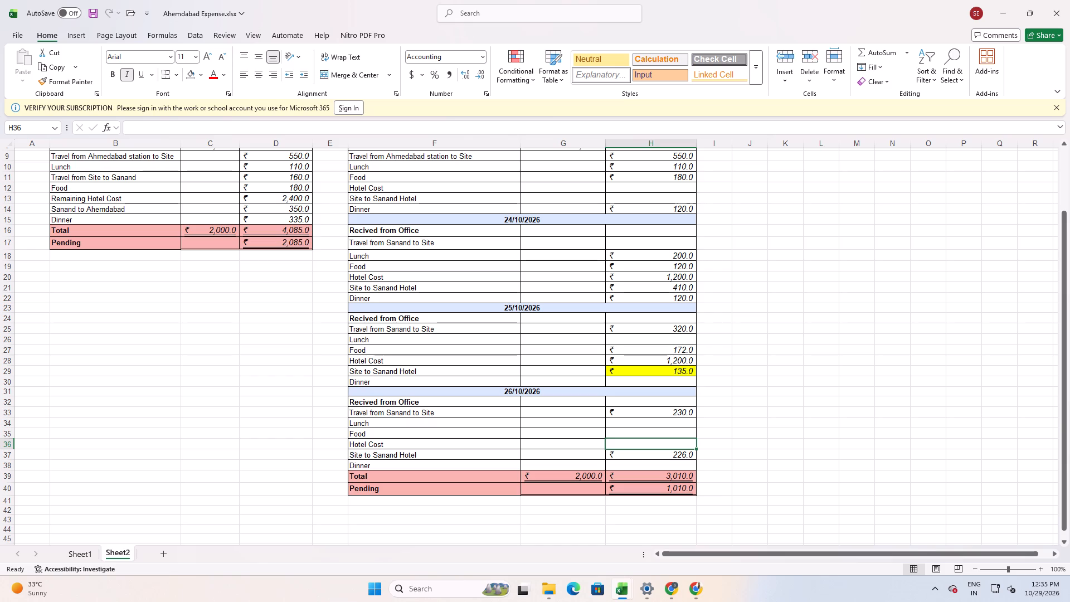
{"action": "key", "text": "Down"}
{"action": "key", "text": "Down"}
{"action": "type", "text": "132"}
{"action": "key", "text": "Return"}
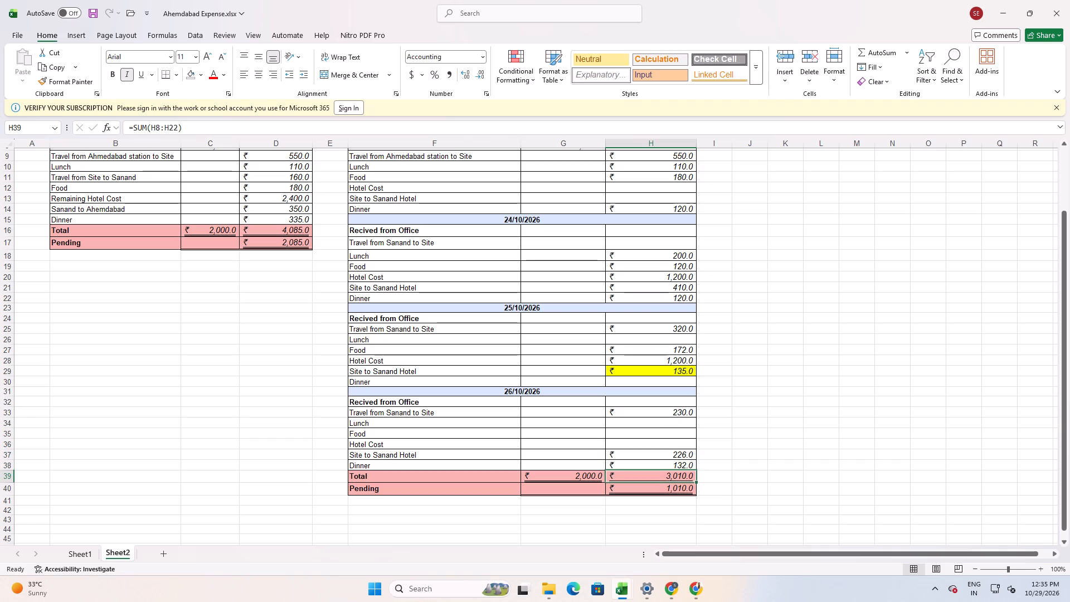
{"action": "key", "text": "Up"}
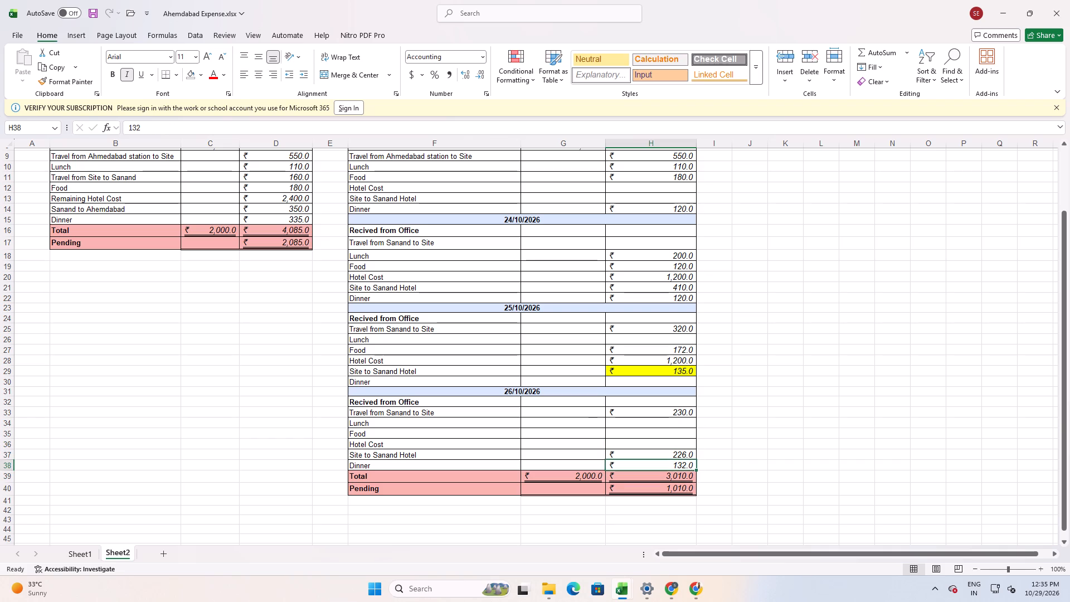
Extend the second table's debit Total formula to sum H8:H38.
{"action": "double_click", "coordinate": [660, 478]}
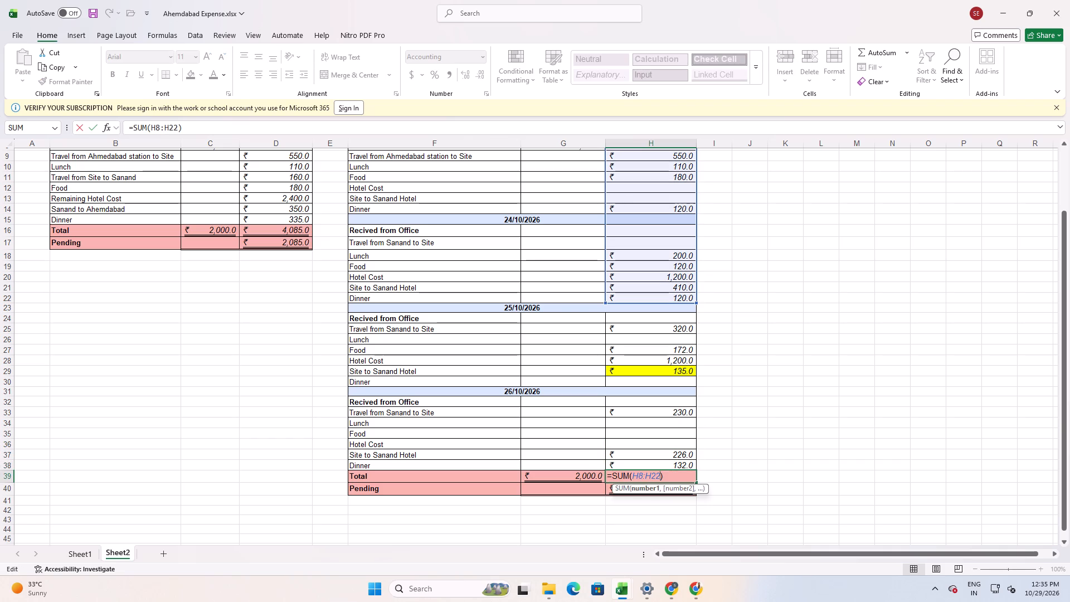
{"action": "left_click_drag", "start_coordinate": [697, 303], "coordinate": [689, 473]}
{"action": "key", "text": "Return"}
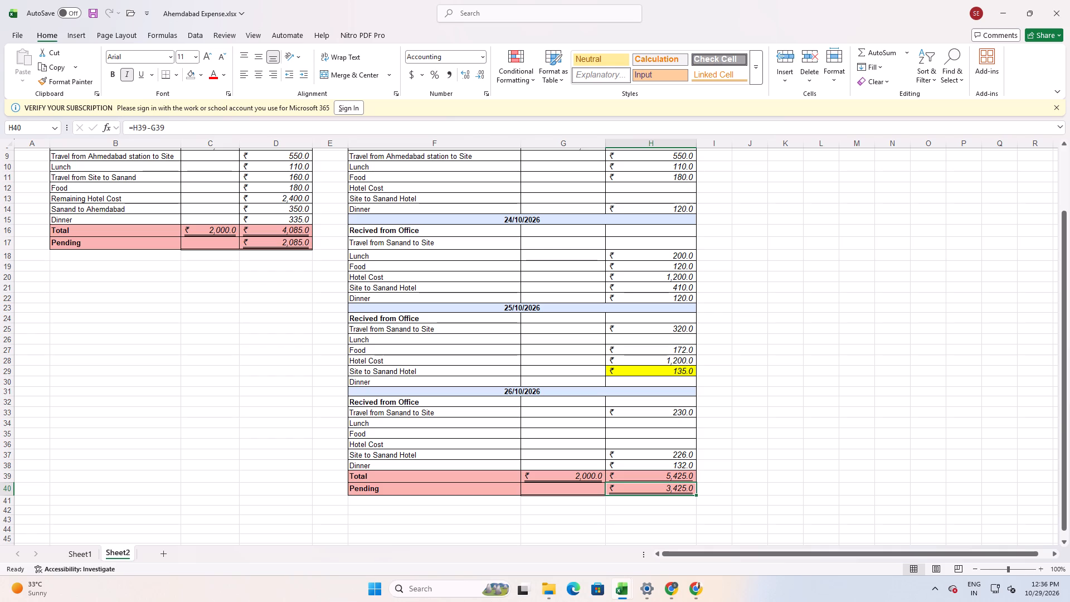
Enter 1200 as the Hotel Cost debit in the 26/10/2026 section.
{"action": "left_click", "coordinate": [679, 446]}
{"action": "type", "text": "1200"}
{"action": "key", "text": "Return"}
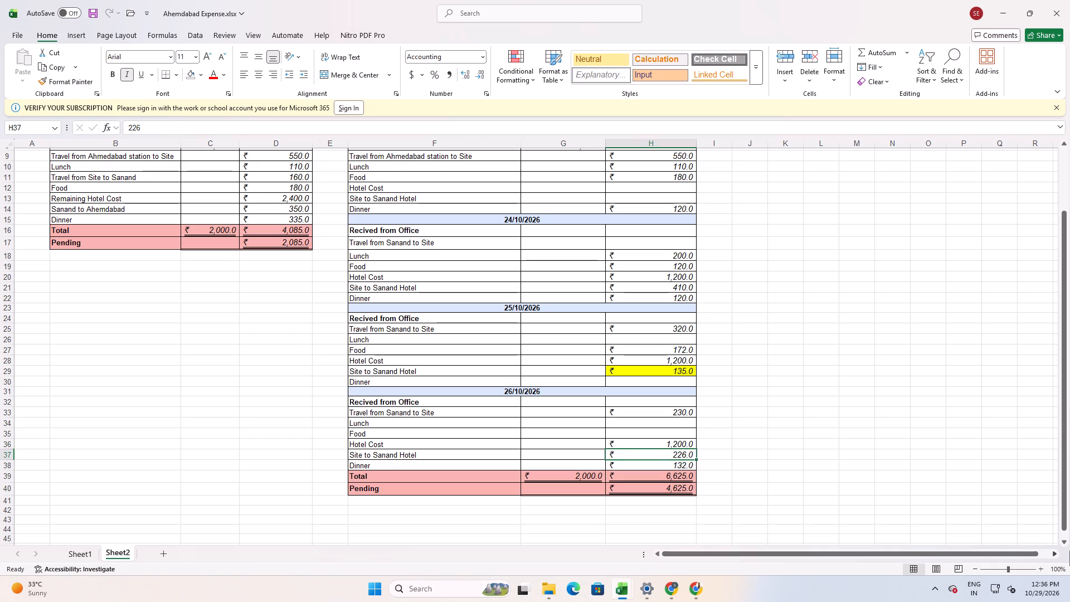
Check the calendar and enter 3000 as the "Recived from Office" credit in the 26/10/2026 section.
{"action": "left_click", "coordinate": [1057, 593]}
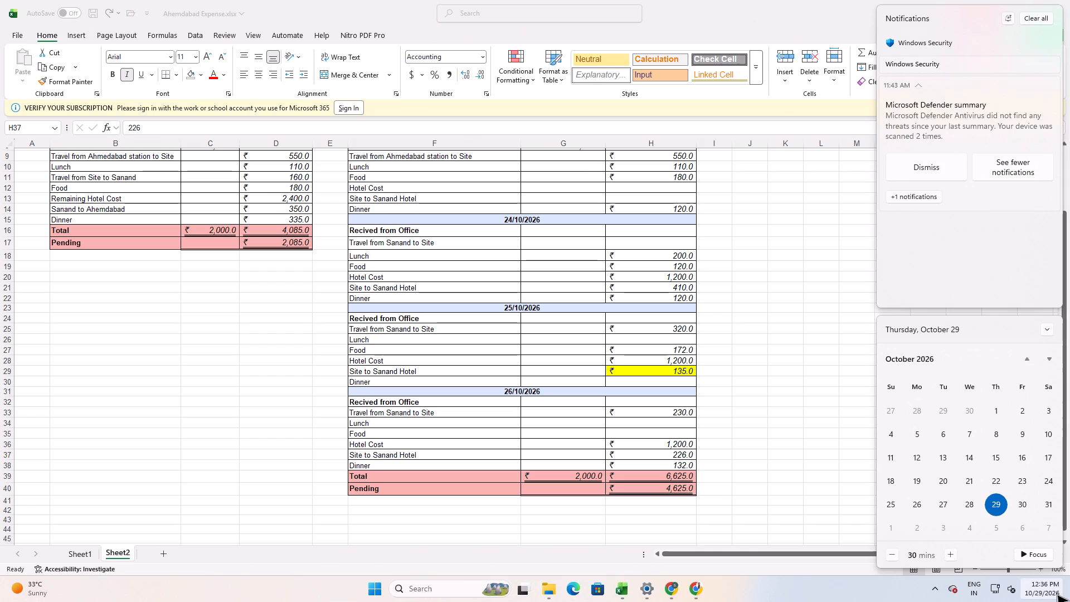
{"action": "left_click", "coordinate": [1057, 593]}
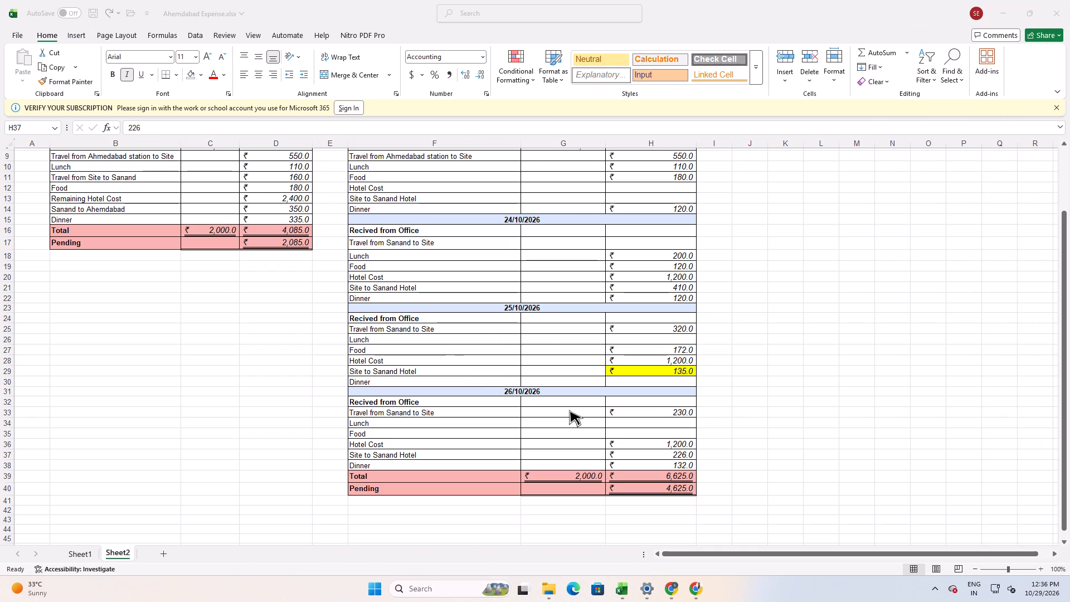
{"action": "double_click", "coordinate": [555, 402]}
{"action": "left_click", "coordinate": [568, 402]}
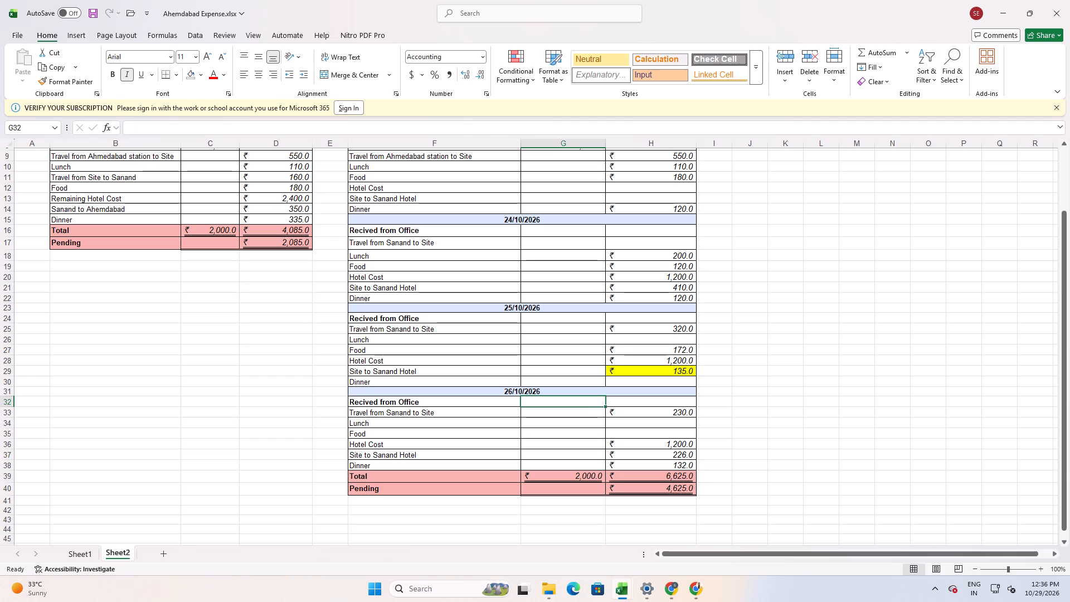
{"action": "type", "text": "3000"}
{"action": "key", "text": "Return"}
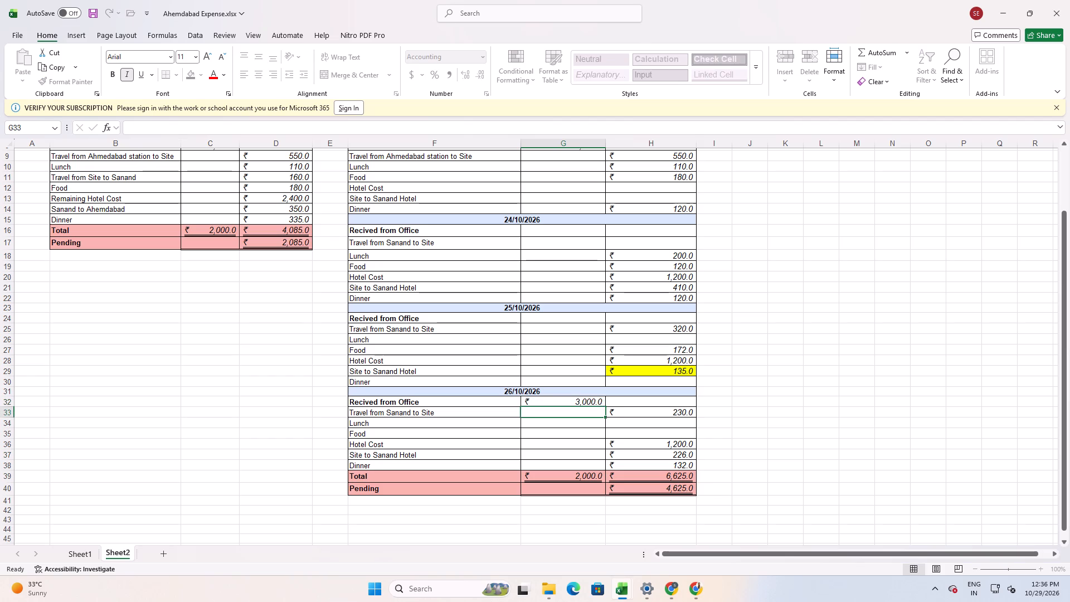
Extend the second table's credit Total formula to sum G8:G38.
{"action": "double_click", "coordinate": [578, 479]}
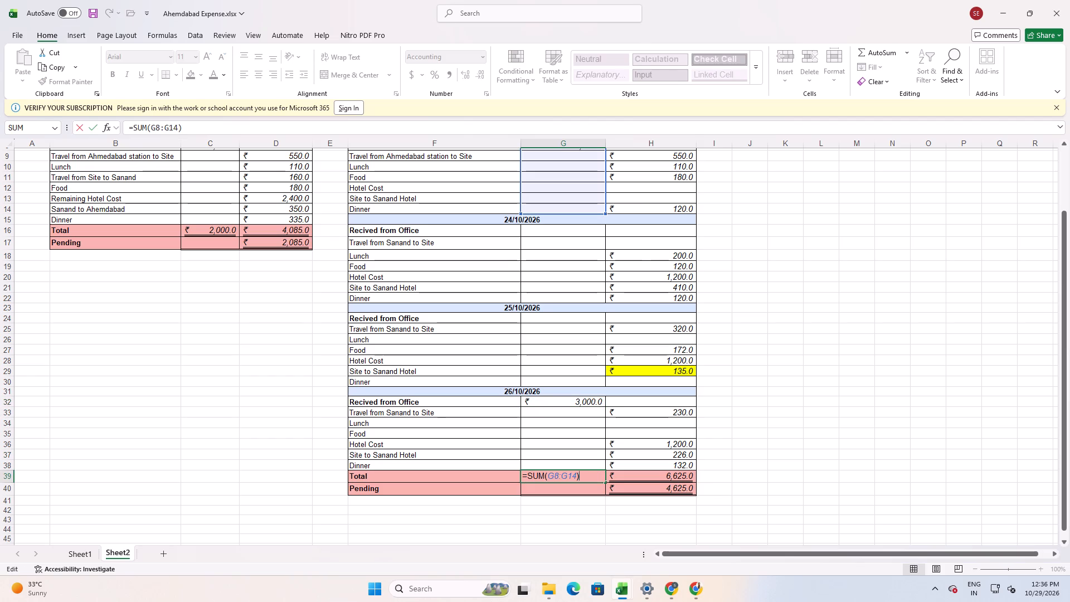
{"action": "left_click_drag", "start_coordinate": [605, 215], "coordinate": [594, 469]}
{"action": "key", "text": "Return"}
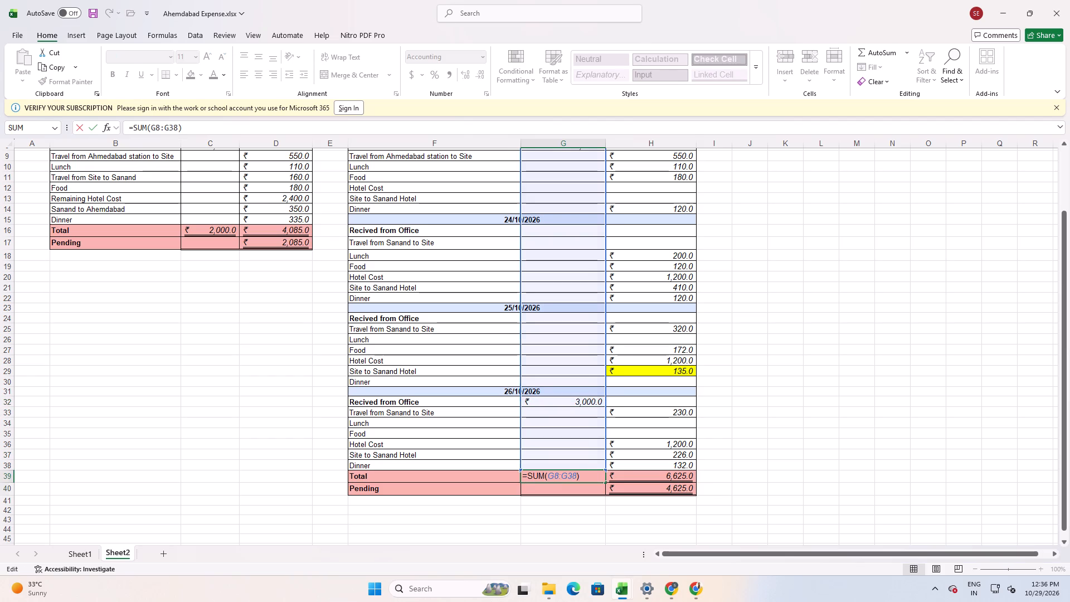
{"action": "left_click", "coordinate": [673, 474]}
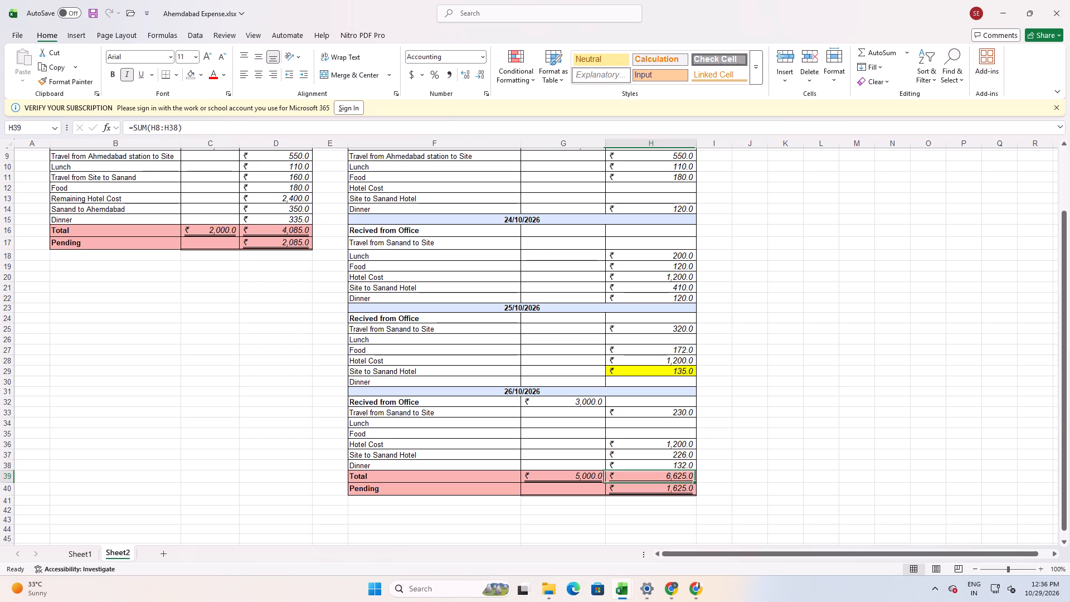
Insert eight blank rows of cells above Total in the second expense table.
{"action": "scroll", "coordinate": [612, 347], "scroll_direction": "down", "scroll_amount": 4}
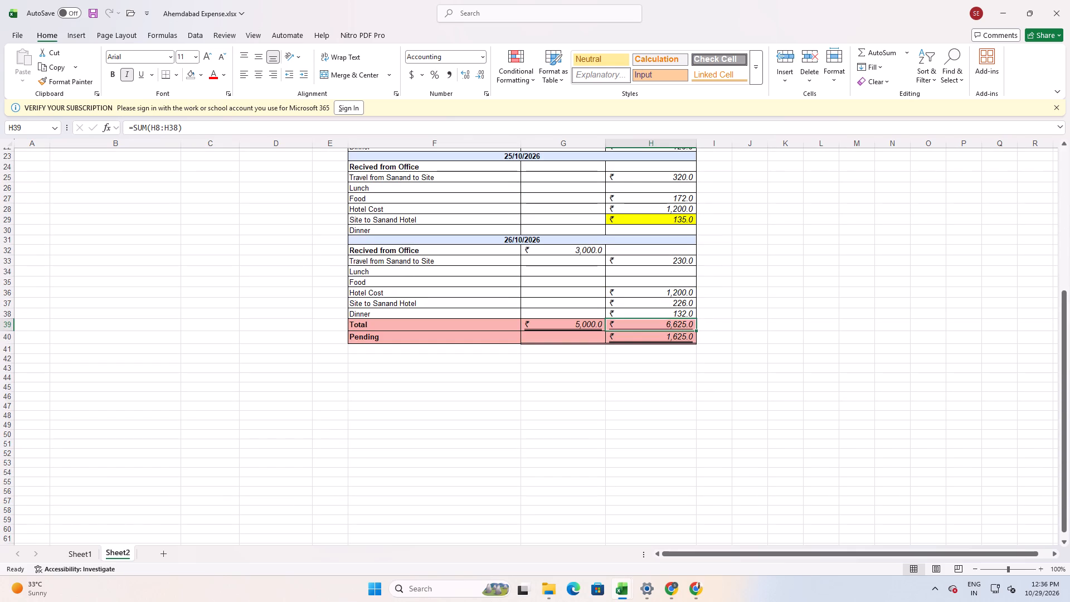
{"action": "left_click_drag", "start_coordinate": [396, 322], "coordinate": [649, 329]}
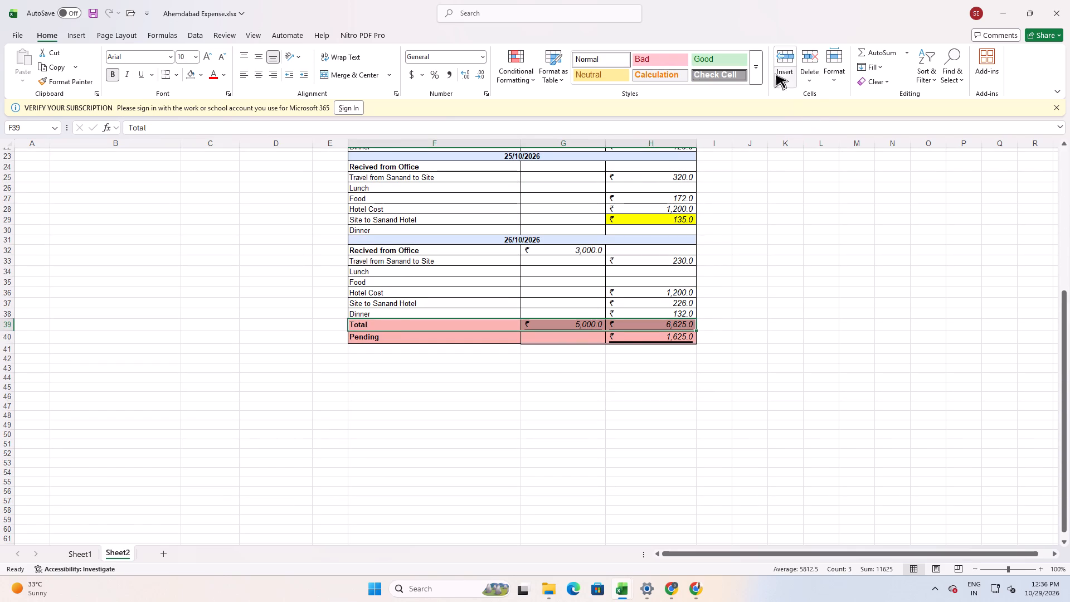
{"action": "triple_click", "coordinate": [779, 56]}
{"action": "triple_click", "coordinate": [779, 56]}
{"action": "double_click", "coordinate": [779, 56]}
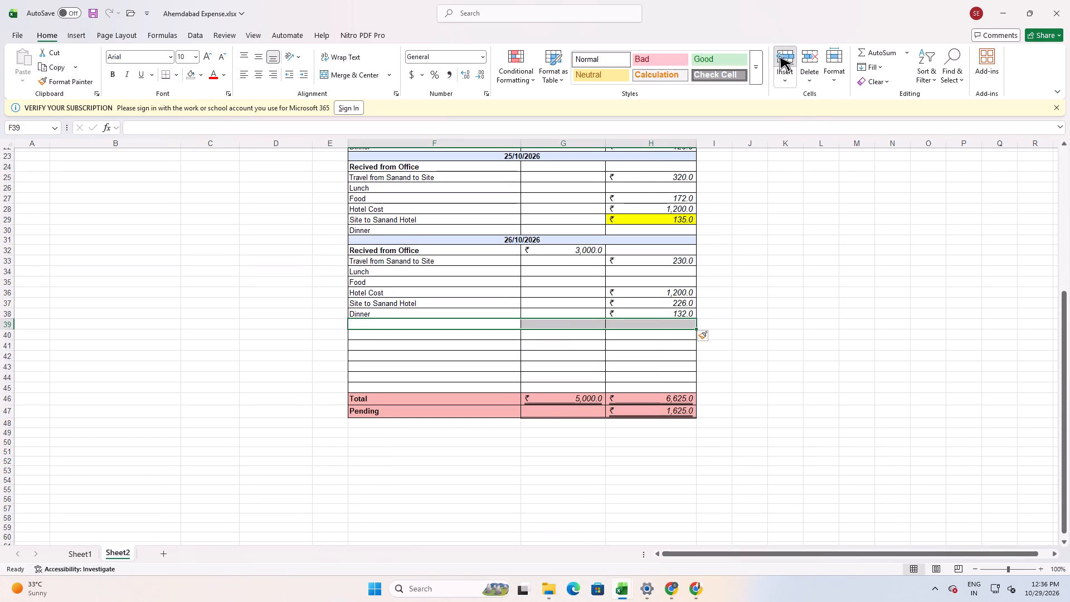
Copy the 26/10/2026 section, from its date row through Dinner, into the blank rows and date the copy 27/10/2026.
{"action": "left_click_drag", "start_coordinate": [463, 240], "coordinate": [465, 316]}
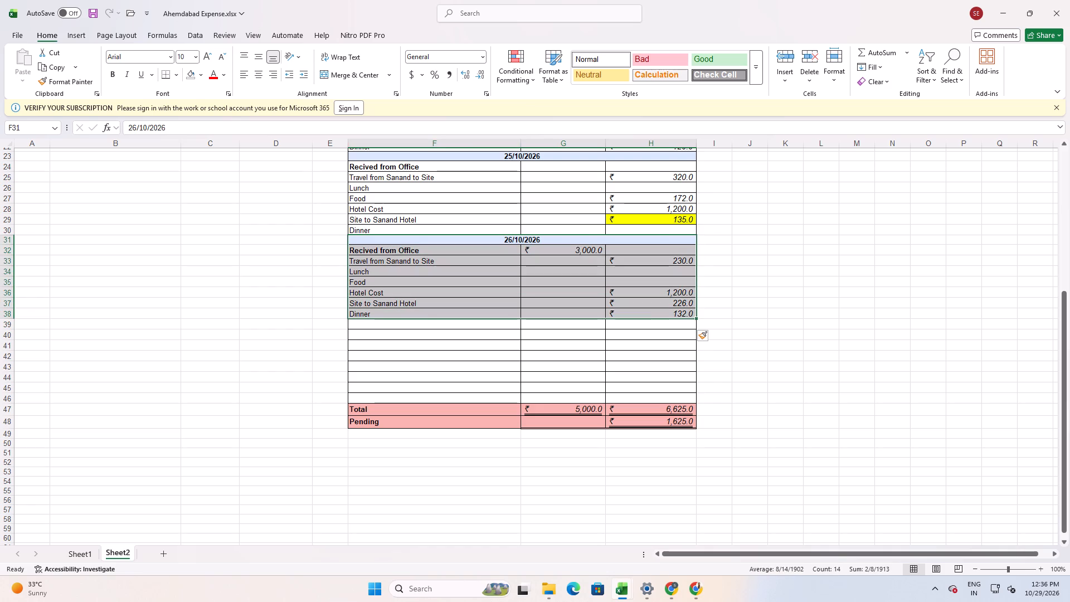
{"action": "key", "text": "ctrl+c"}
{"action": "left_click", "coordinate": [454, 327]}
{"action": "key", "text": "ctrl+v"}
{"action": "triple_click", "coordinate": [513, 322]}
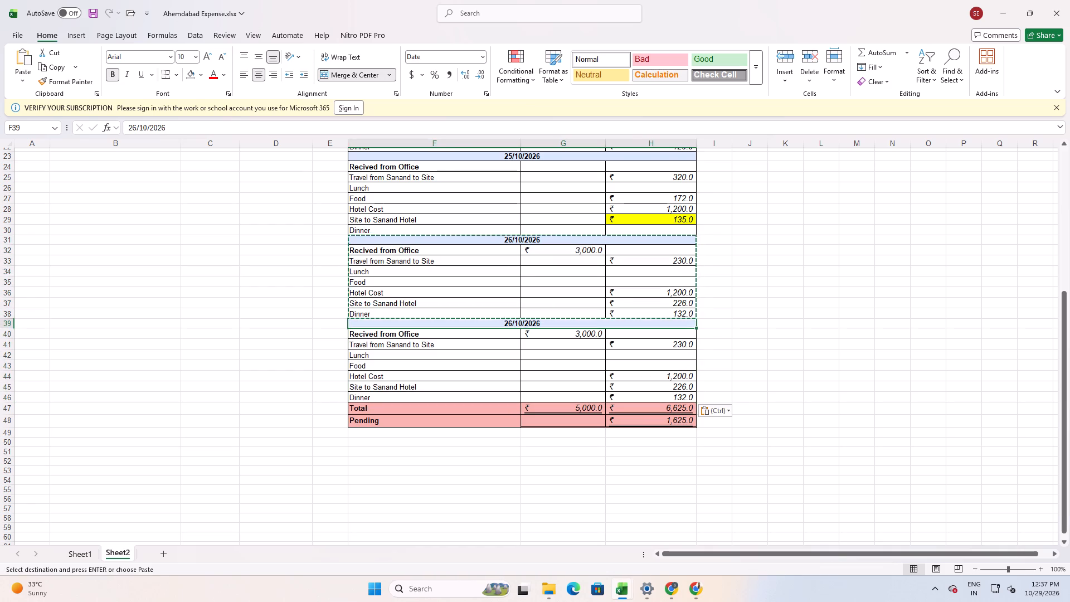
{"action": "key", "text": "7"}
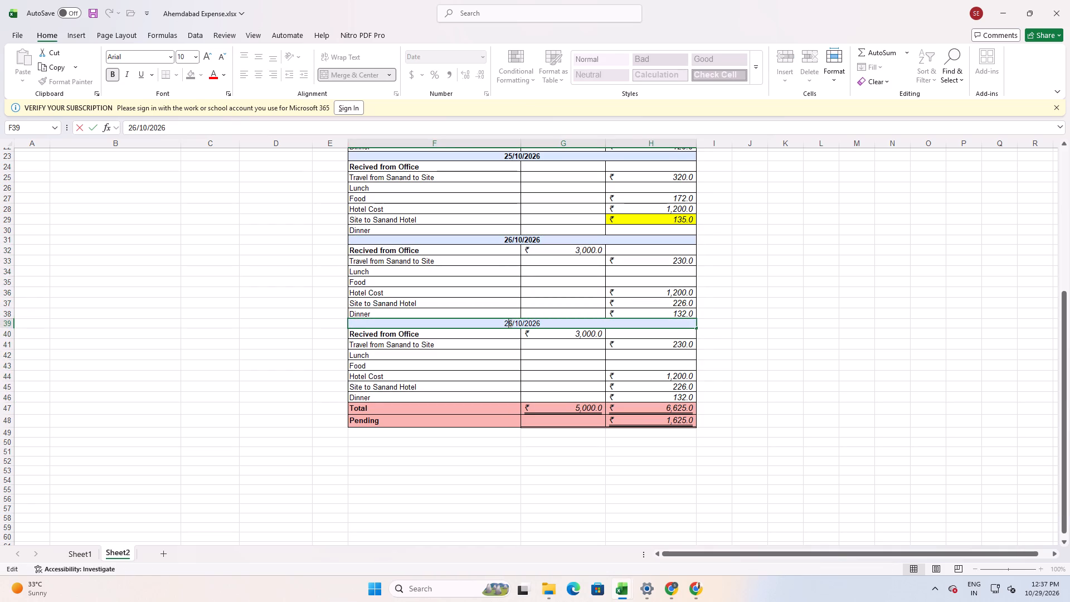
{"action": "key", "text": "Return"}
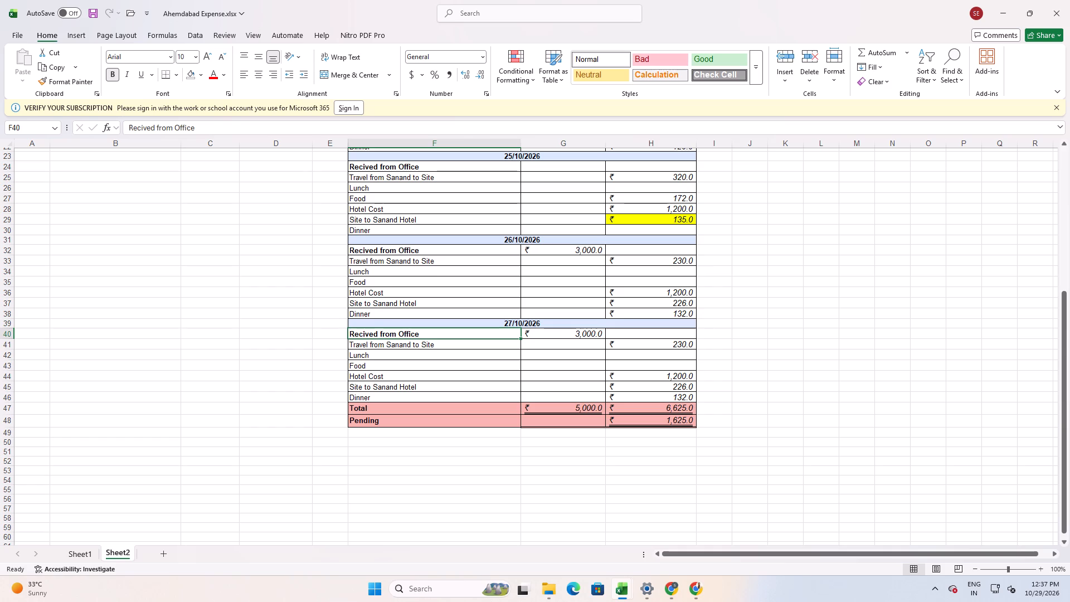
Clear the debits from "Travel from Sanand to Site" through Dinner in the 27/10/2026 section.
{"action": "left_click_drag", "start_coordinate": [680, 344], "coordinate": [676, 398]}
{"action": "key", "text": "Delete"}
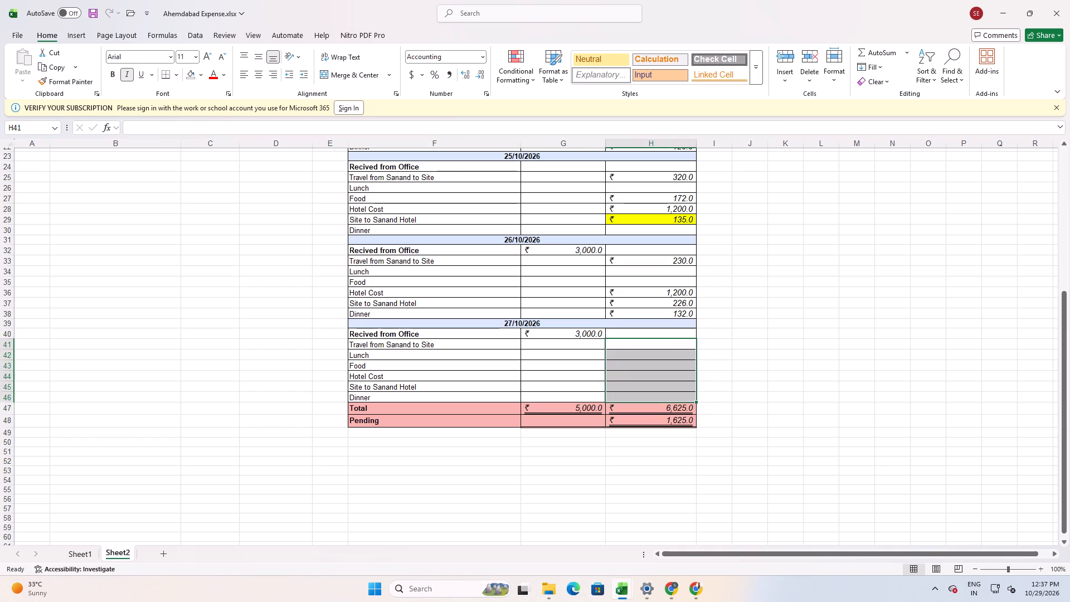
Enter the 27/10/2026 debits: 236 for Travel from Sanand to Site, 100 for Lunch and 150 for Dinner.
{"action": "left_click", "coordinate": [680, 343]}
{"action": "type", "text": "236"}
{"action": "key", "text": "Return"}
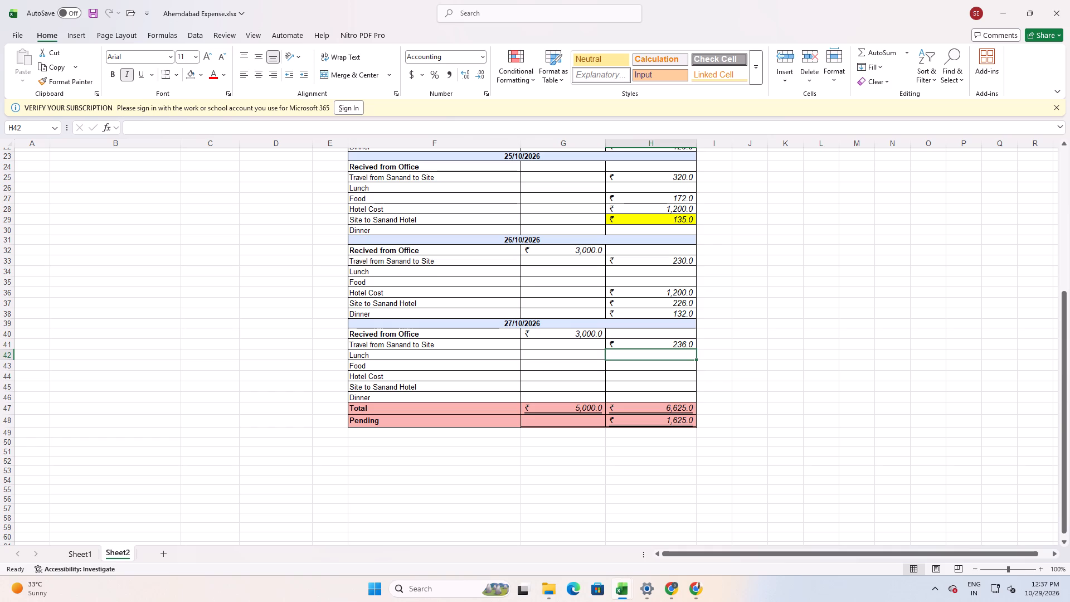
{"action": "left_click", "coordinate": [1050, 599]}
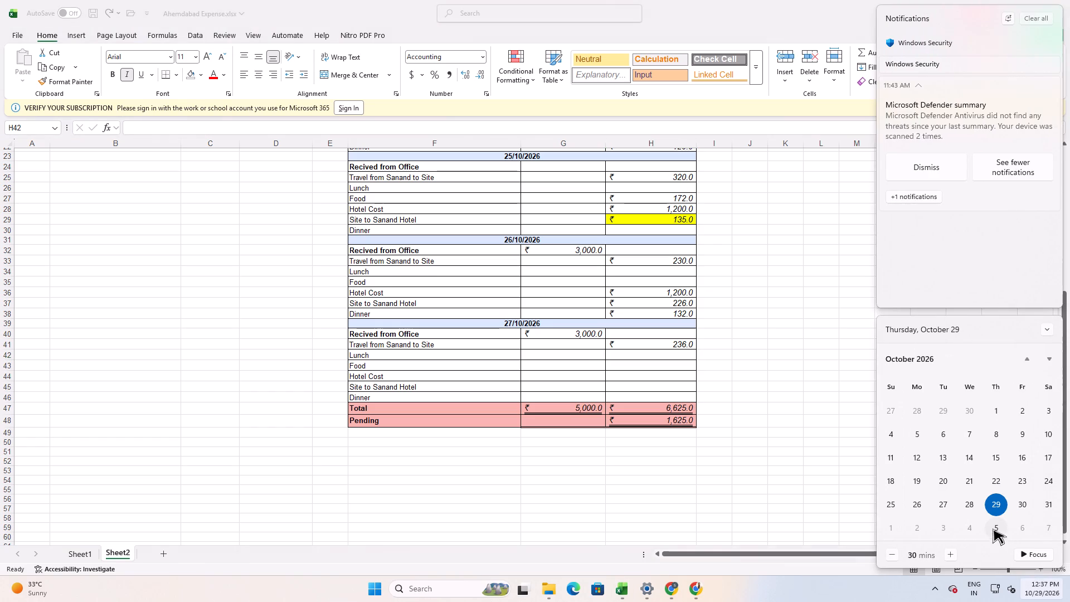
{"action": "left_click", "coordinate": [735, 440]}
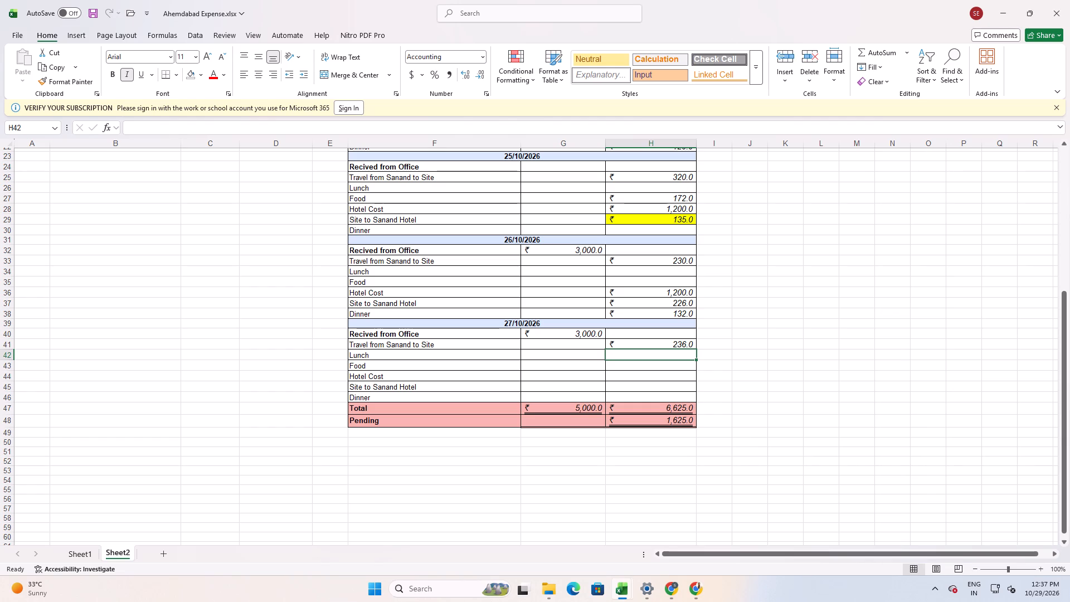
{"action": "type", "text": "100"}
{"action": "key", "text": "Return"}
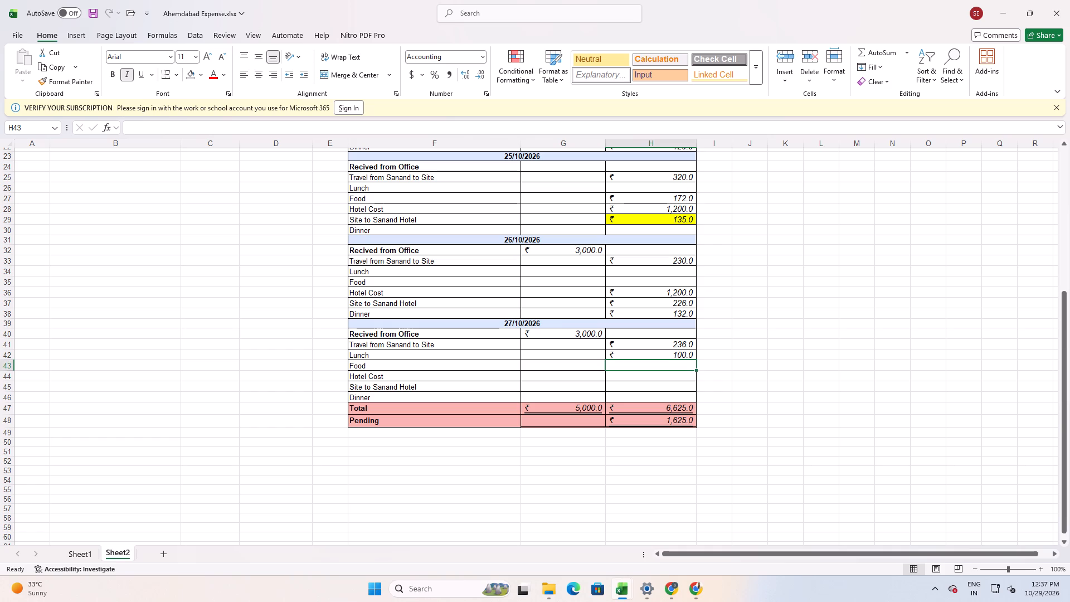
{"action": "left_click", "coordinate": [675, 395]}
{"action": "type", "text": "150"}
{"action": "key", "text": "Return"}
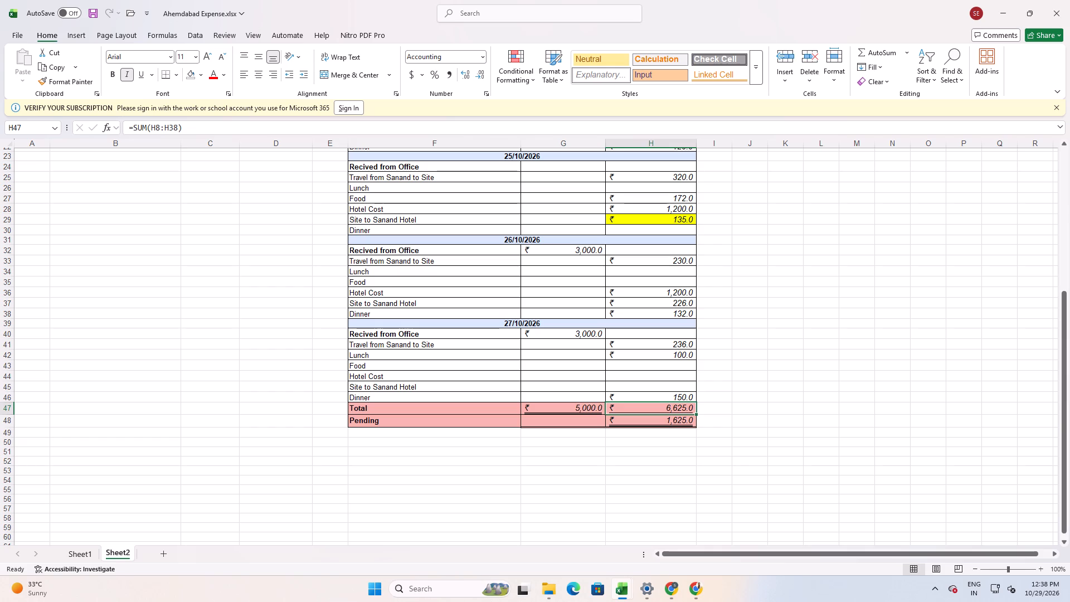
Rename the "Site to Sanand Hotel" label in the 27/10/2026 section as "Site to Ahmedabad Station".
{"action": "double_click", "coordinate": [383, 388]}
{"action": "left_click_drag", "start_coordinate": [420, 385], "coordinate": [373, 392]}
{"action": "type", "text": "Ahmd"}
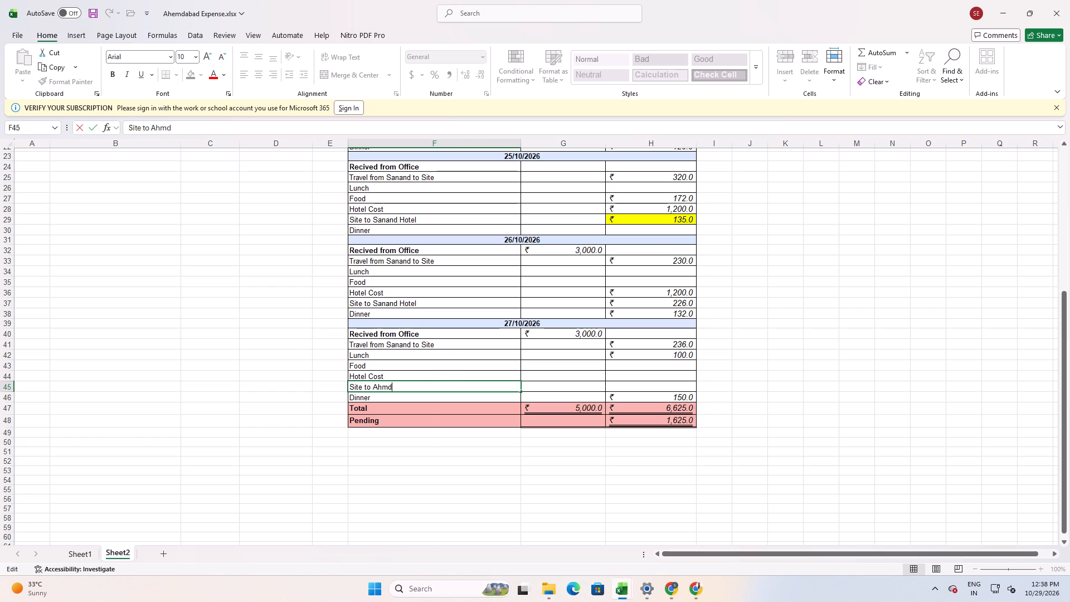
{"action": "key", "text": "BackSpace"}
{"action": "type", "text": "edabad"}
{"action": "key", "text": "space"}
{"action": "type", "text": "Station"}
{"action": "left_click", "coordinate": [631, 389]}
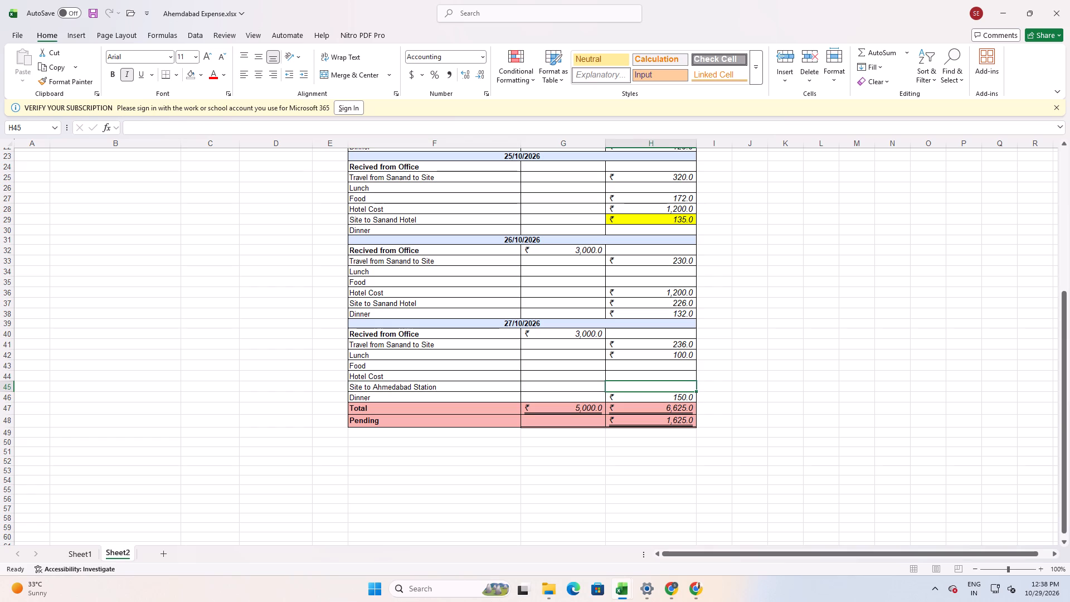
Enter a debit of 830 for Site to Ahmedabad Station in the 27/10/2026 section.
{"action": "type", "text": "830"}
{"action": "key", "text": "Return"}
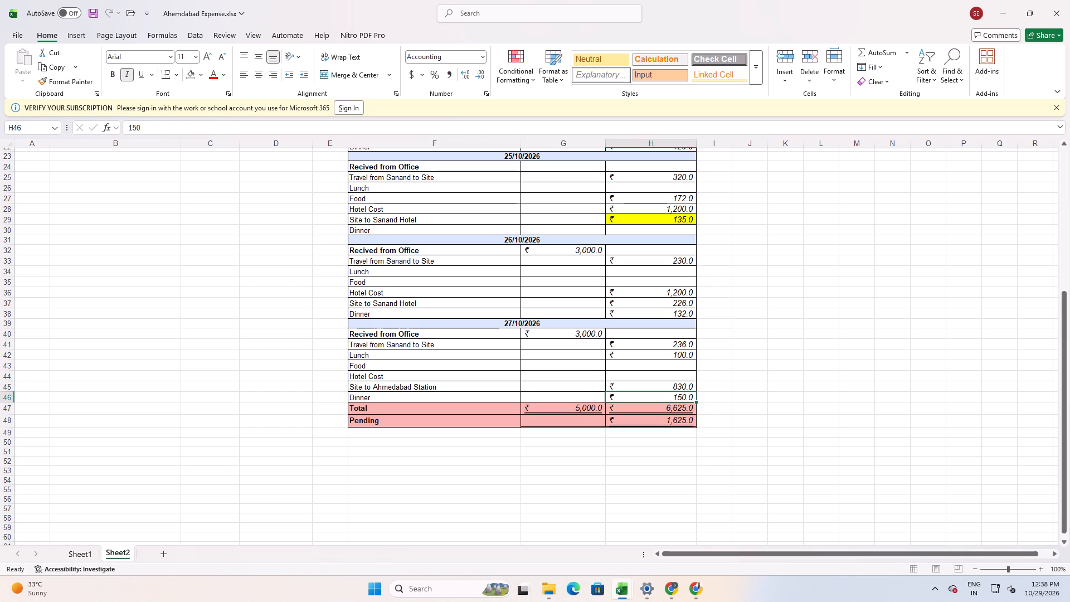
Extend the second table's debit Total sum to the 27/10/2026 Dinner row, so it covers H8:H46.
{"action": "double_click", "coordinate": [679, 406]}
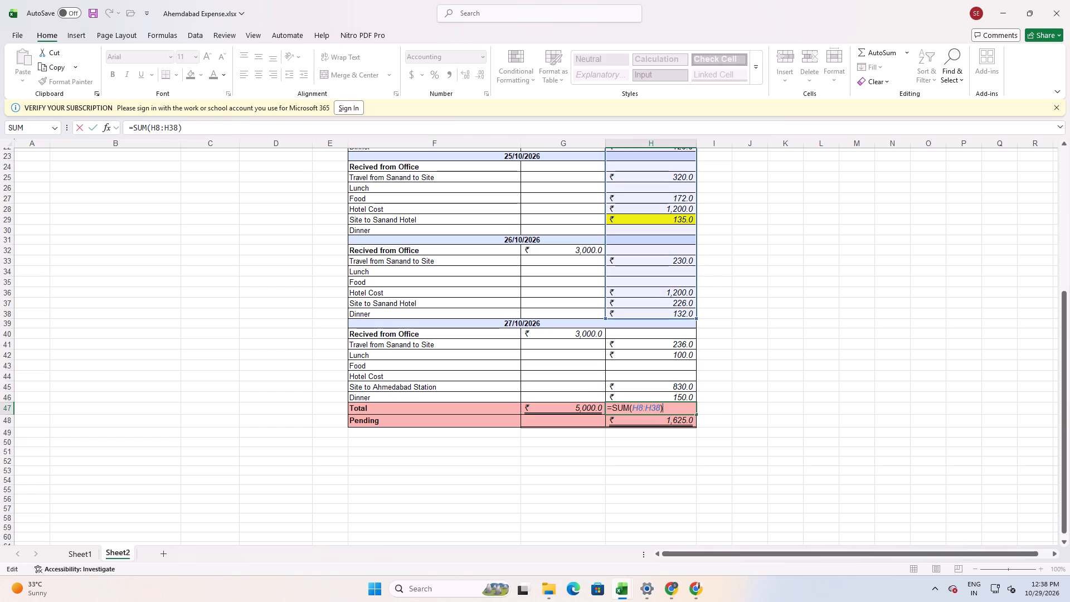
{"action": "left_click_drag", "start_coordinate": [696, 317], "coordinate": [701, 404]}
{"action": "key", "text": "Return"}
Review the debit entries across all daily sections of the second Ahemdabad Expense table.
{"action": "key", "text": "Up"}
{"action": "key", "text": "Up"}
{"action": "key", "text": "Up"}
{"action": "key", "text": "Up"}
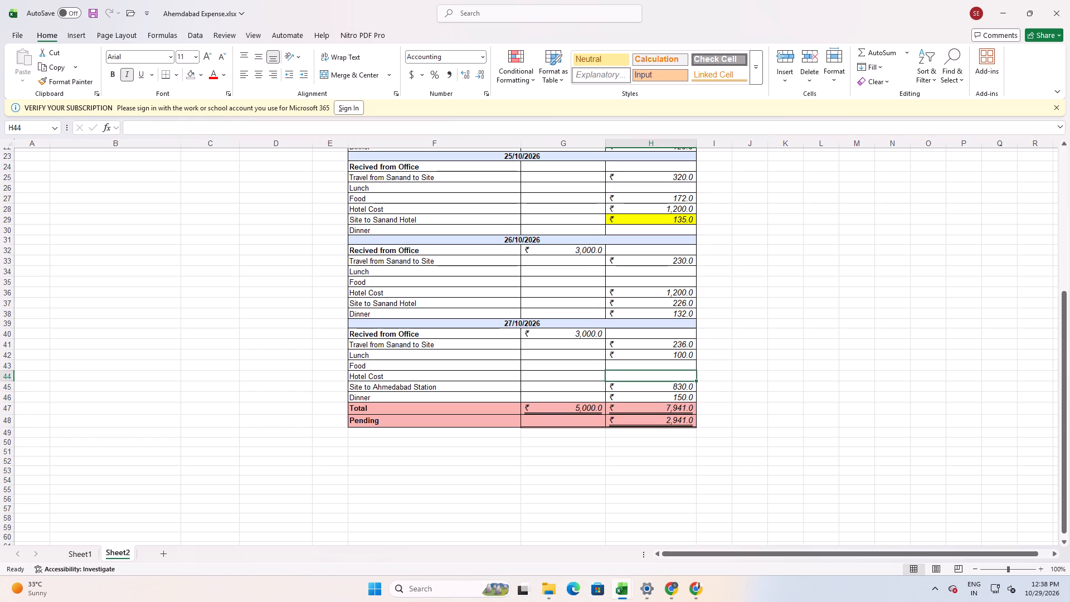
{"action": "key", "text": "Up"}
{"action": "key", "text": "Down"}
{"action": "key", "text": "Down"}
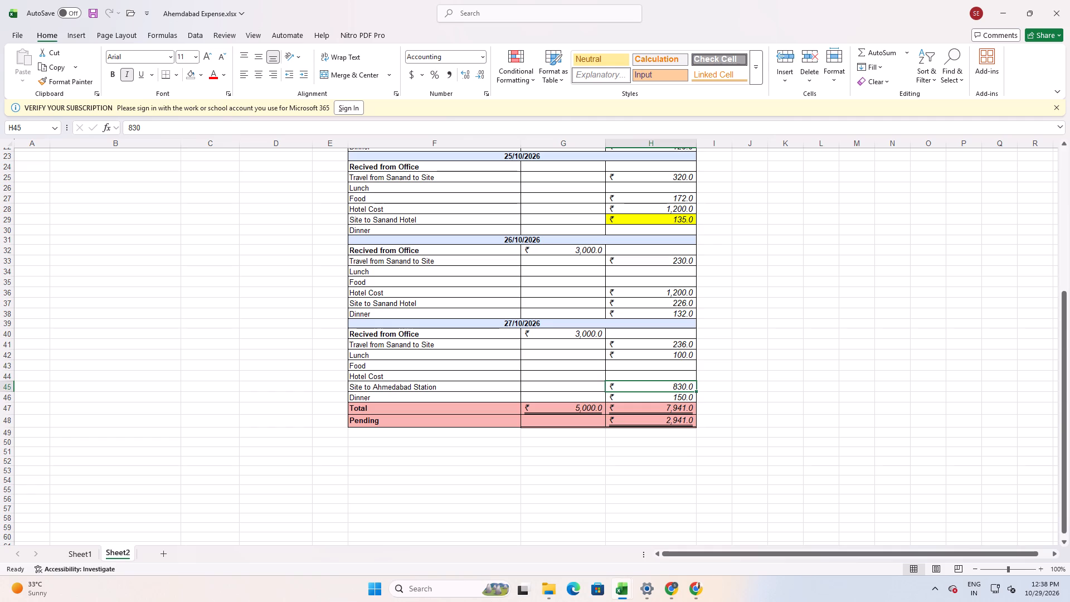
{"action": "scroll", "coordinate": [687, 379], "scroll_direction": "up", "scroll_amount": 4}
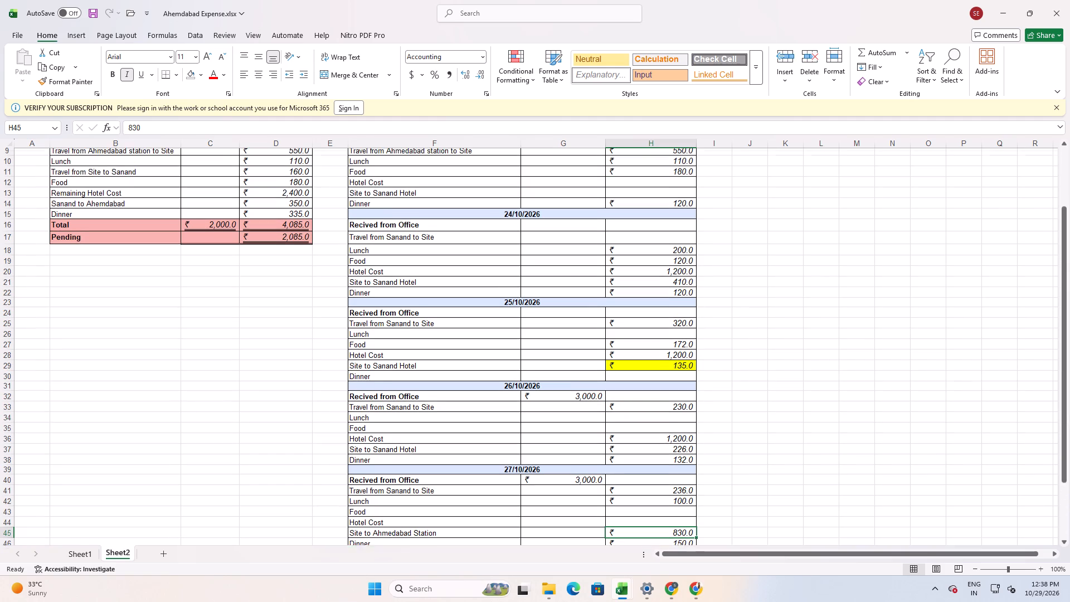
{"action": "scroll", "coordinate": [685, 395], "scroll_direction": "up", "scroll_amount": 1}
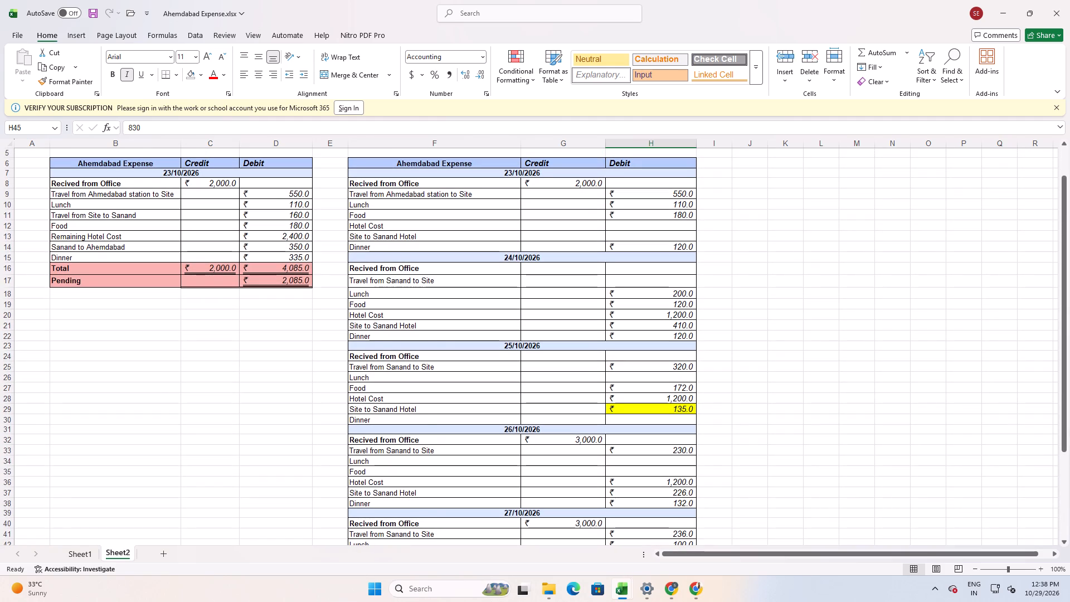
{"action": "scroll", "coordinate": [682, 396], "scroll_direction": "down", "scroll_amount": 3}
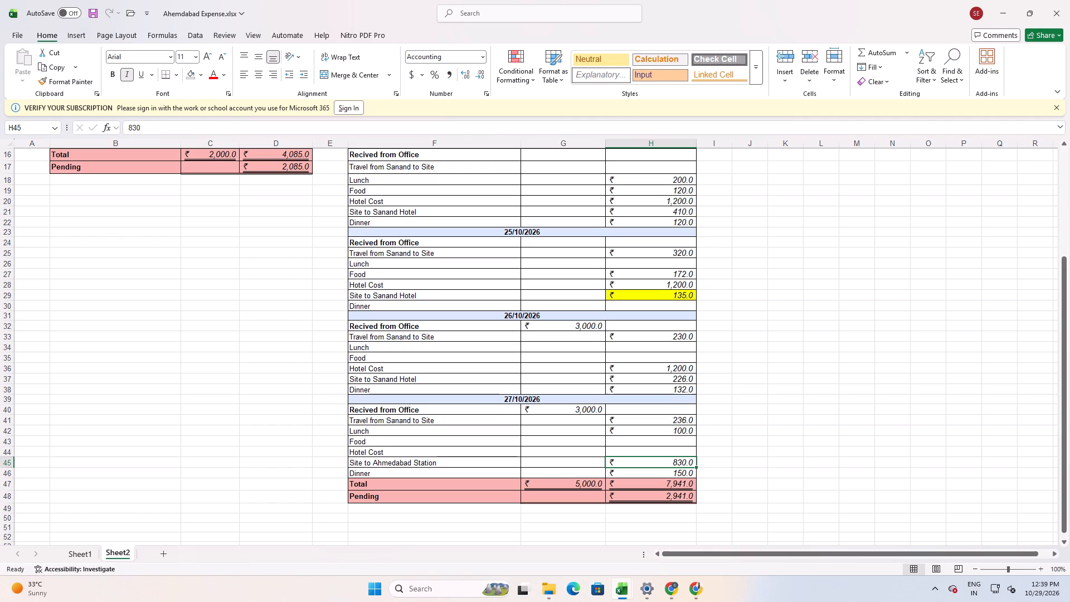
Check the earlier expense table on Sheet1 and the Actual total in the HSBC_Flexi_Wire_Quo (1) workbook, and return to the expense table.
{"action": "left_click", "coordinate": [274, 412]}
{"action": "key", "text": "alt+Tab"}
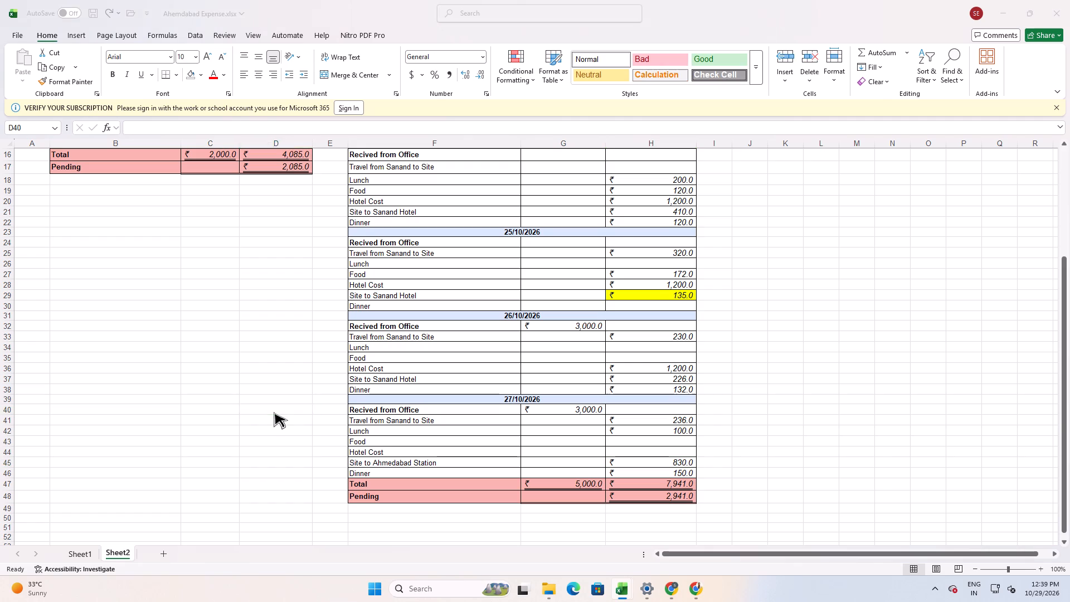
{"action": "left_click", "coordinate": [95, 245], "text": "alt"}
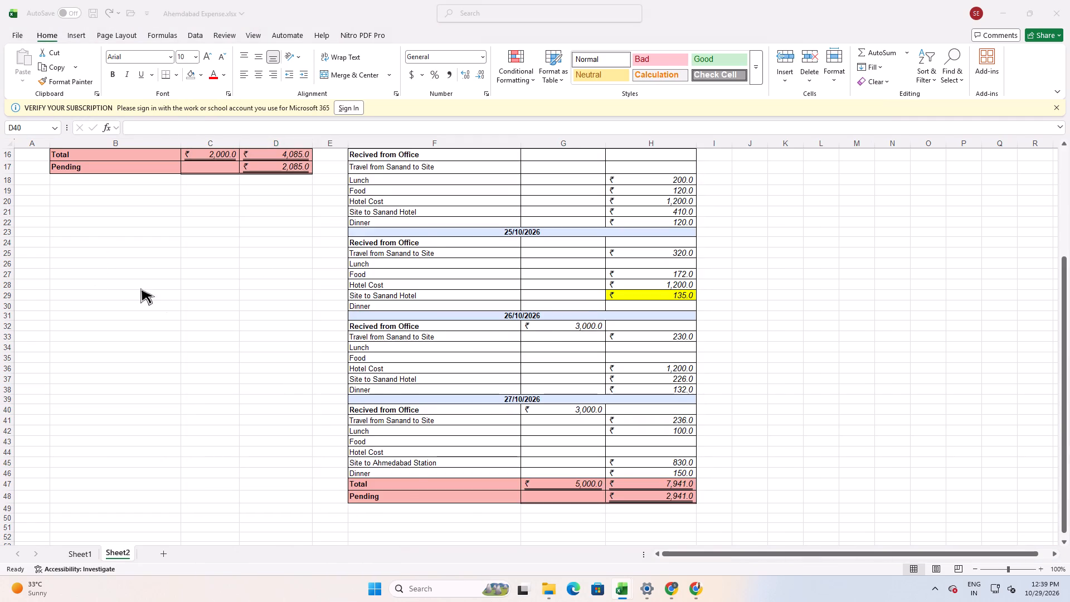
{"action": "scroll", "coordinate": [271, 429], "scroll_direction": "up", "scroll_amount": 11}
{"action": "left_click", "coordinate": [80, 547]}
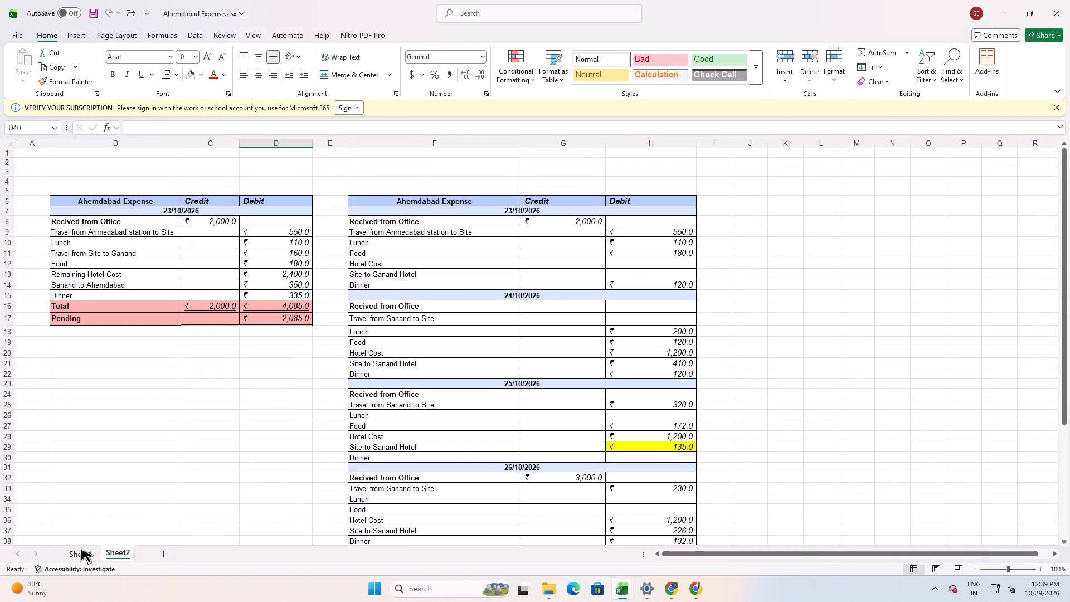
{"action": "left_click", "coordinate": [75, 560]}
{"action": "scroll", "coordinate": [193, 533], "scroll_direction": "up", "scroll_amount": 3}
{"action": "left_click", "coordinate": [114, 560]}
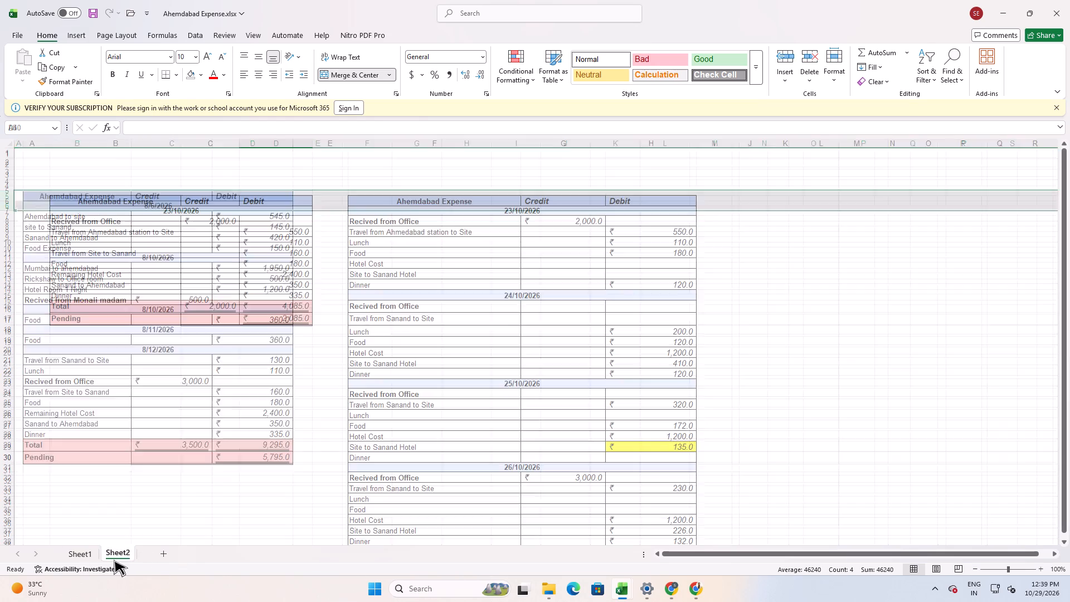
{"action": "key", "text": "alt+Tab"}
{"action": "left_click", "coordinate": [498, 300], "text": "alt"}
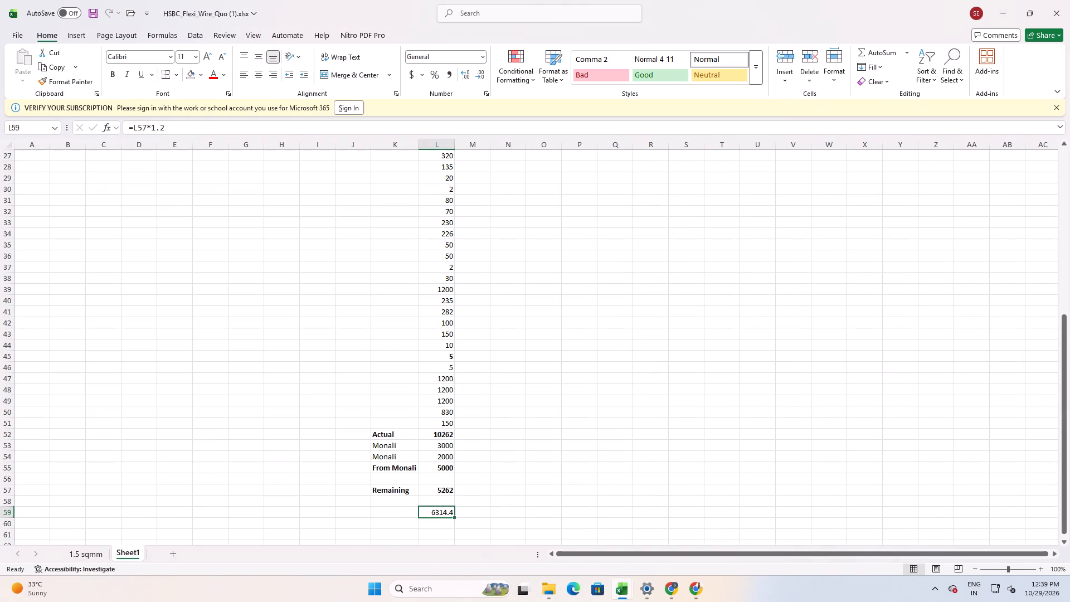
{"action": "left_click", "coordinate": [446, 434]}
{"action": "key", "text": "alt+Tab"}
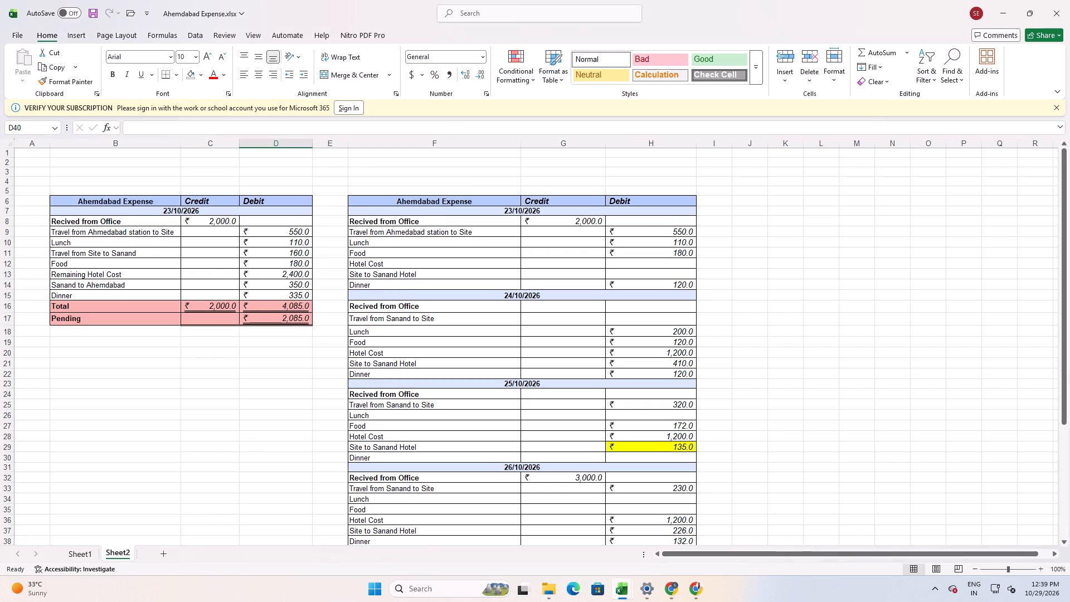
Insert a row above the second table's Total and label it "Travel from Ahmedabad to Mumbai".
{"action": "scroll", "coordinate": [588, 461], "scroll_direction": "down", "scroll_amount": 4}
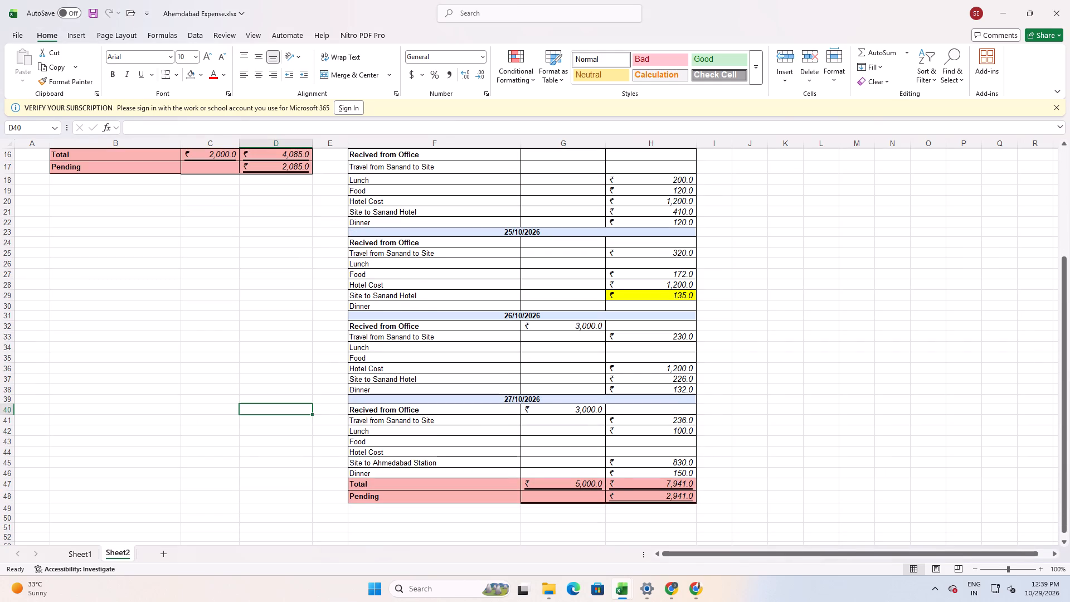
{"action": "left_click", "coordinate": [7, 481]}
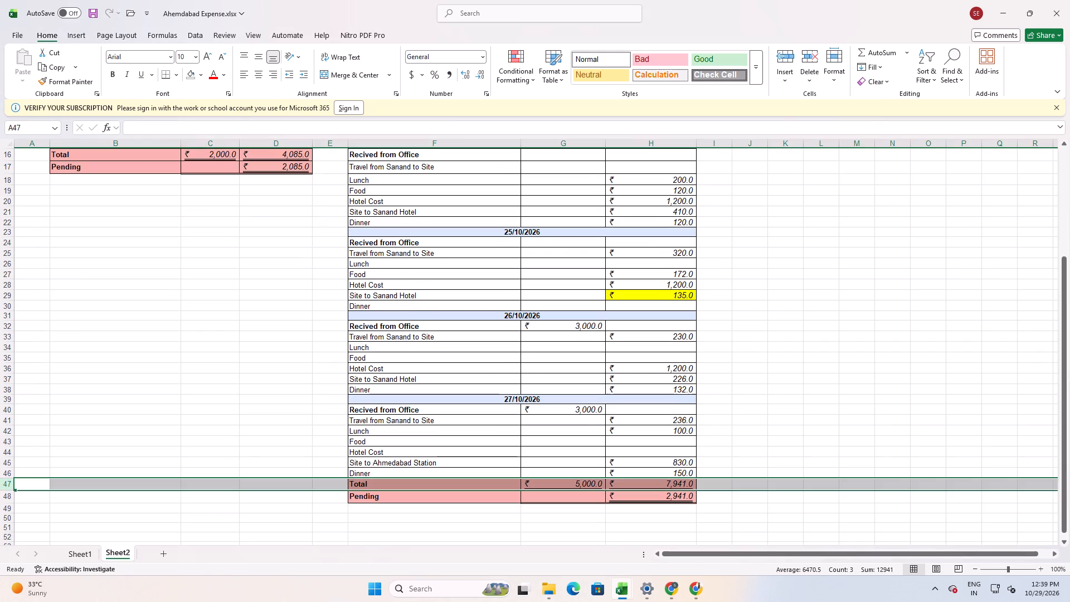
{"action": "key", "text": "ctrl+plus"}
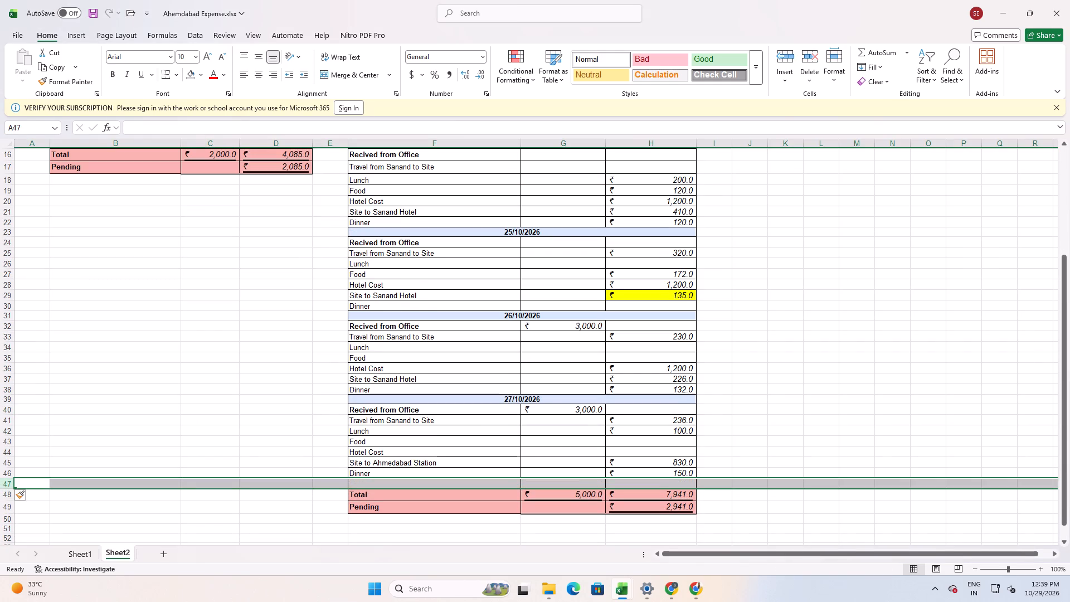
{"action": "left_click", "coordinate": [388, 486]}
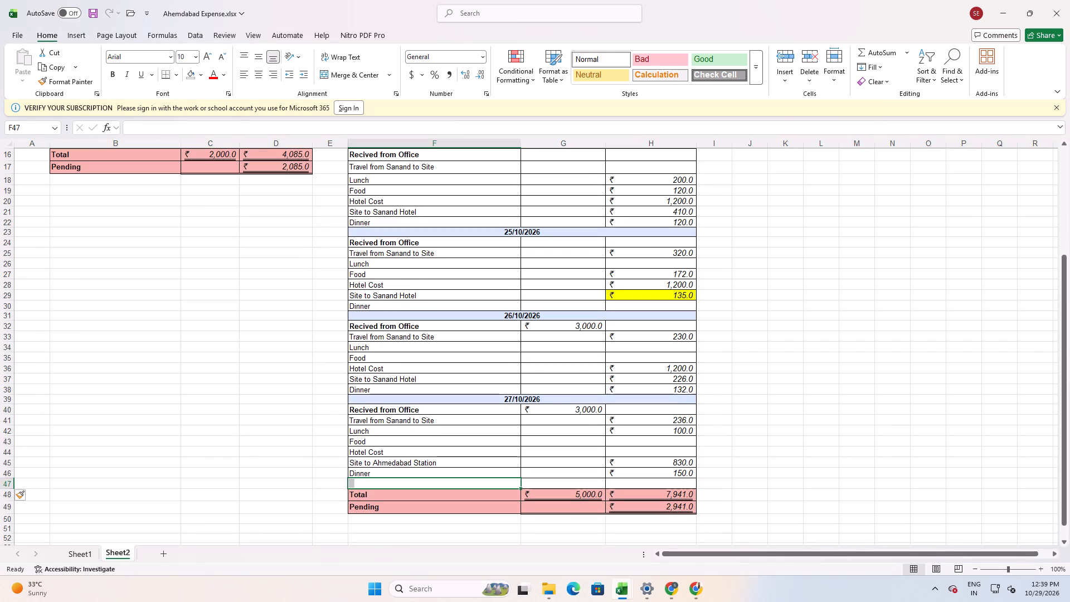
{"action": "double_click", "coordinate": [391, 482]}
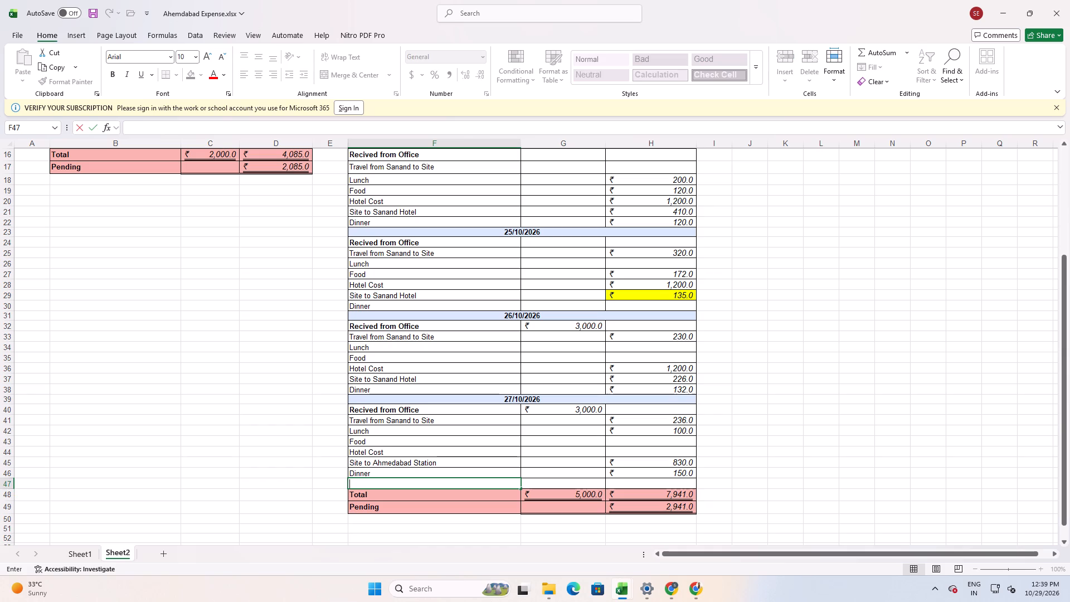
{"action": "type", "text": "Travel fro"}
{"action": "type", "text": "m"}
{"action": "key", "text": "space"}
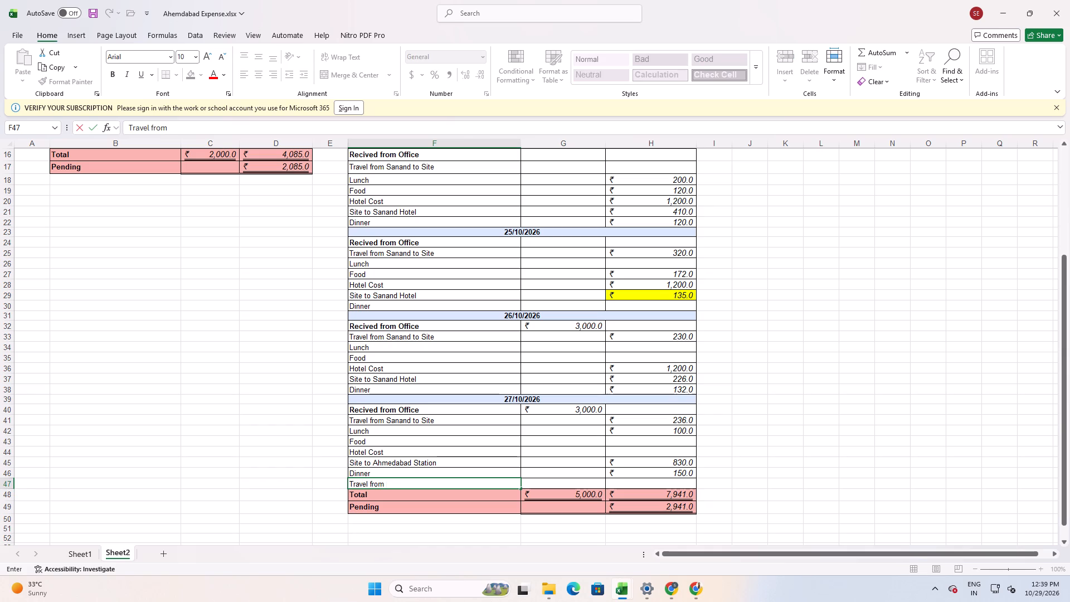
{"action": "type", "text": "Ahmedabad"}
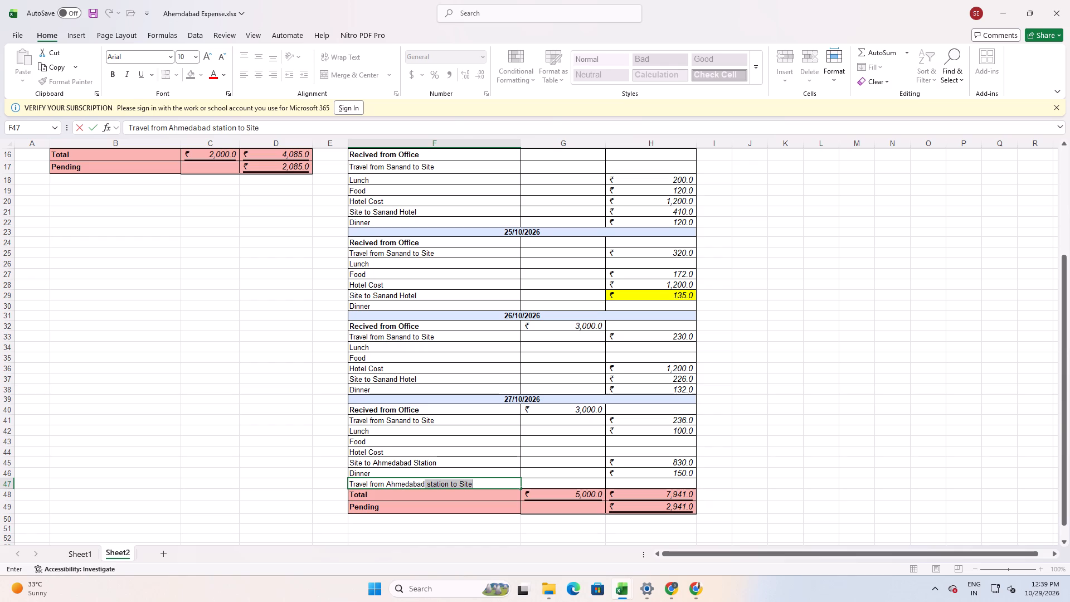
{"action": "key", "text": "space"}
{"action": "type", "text": "to"}
{"action": "key", "text": "space"}
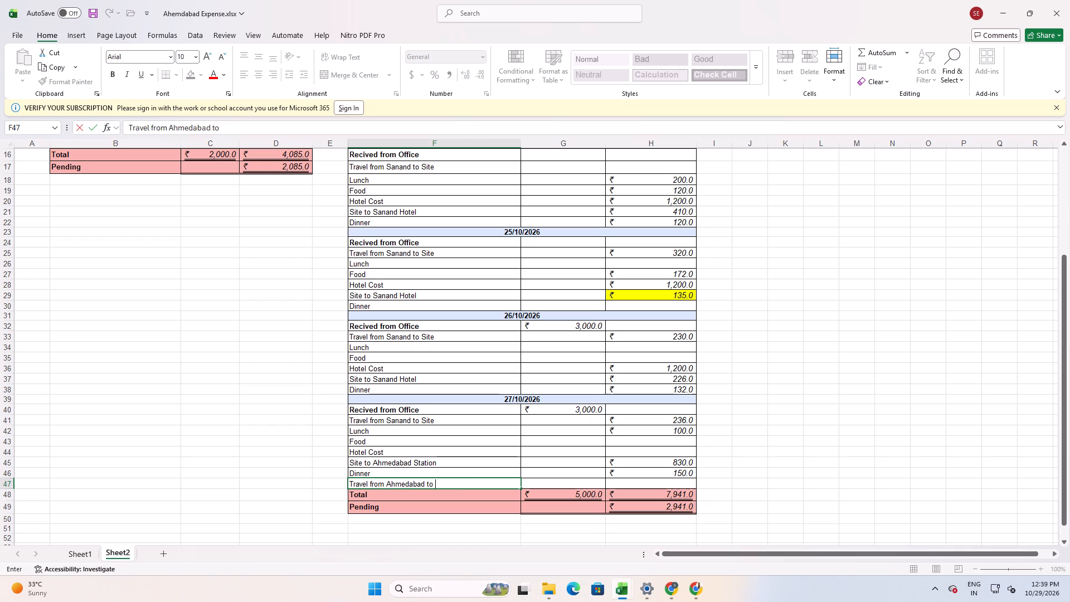
{"action": "type", "text": "Mumbai"}
{"action": "left_click", "coordinate": [589, 494]}
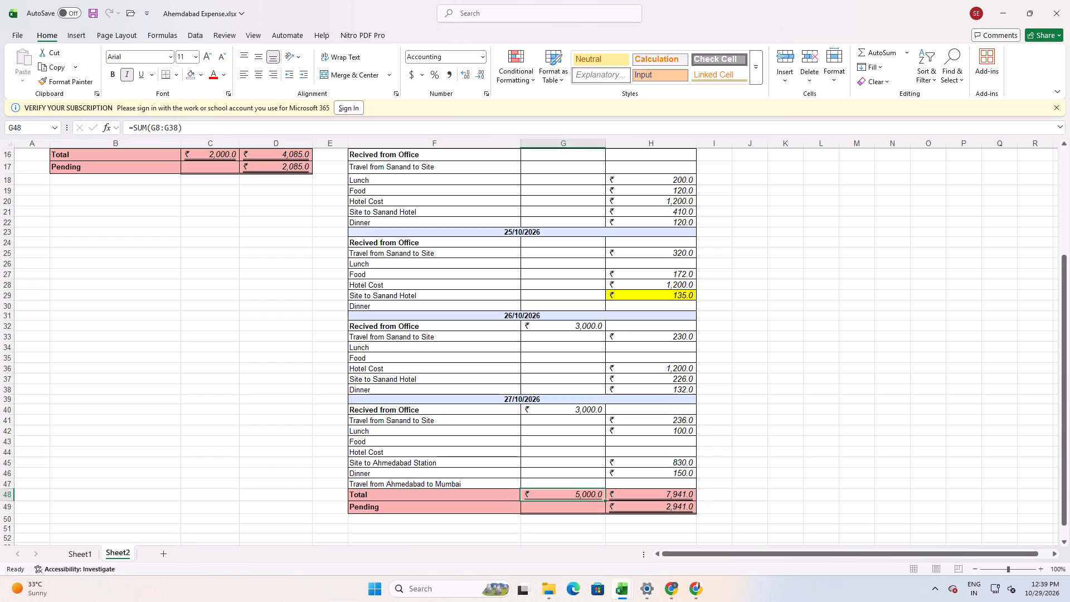
Enter a debit of 1240 for Travel from Ahmedabad to Mumbai.
{"action": "left_click", "coordinate": [629, 483]}
{"action": "type", "text": "12"}
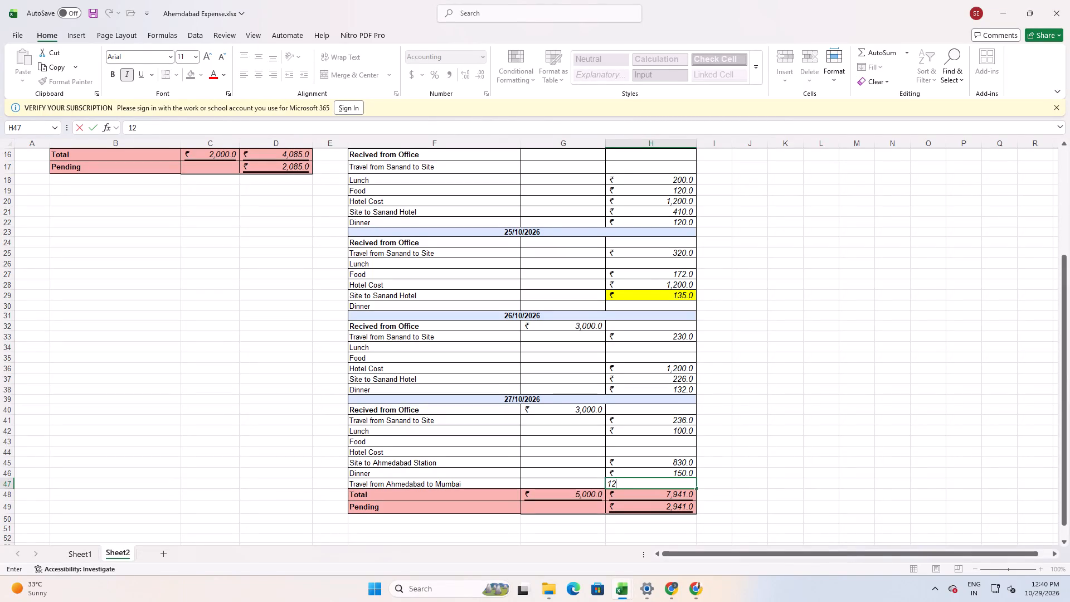
{"action": "type", "text": "40"}
{"action": "key", "text": "Return"}
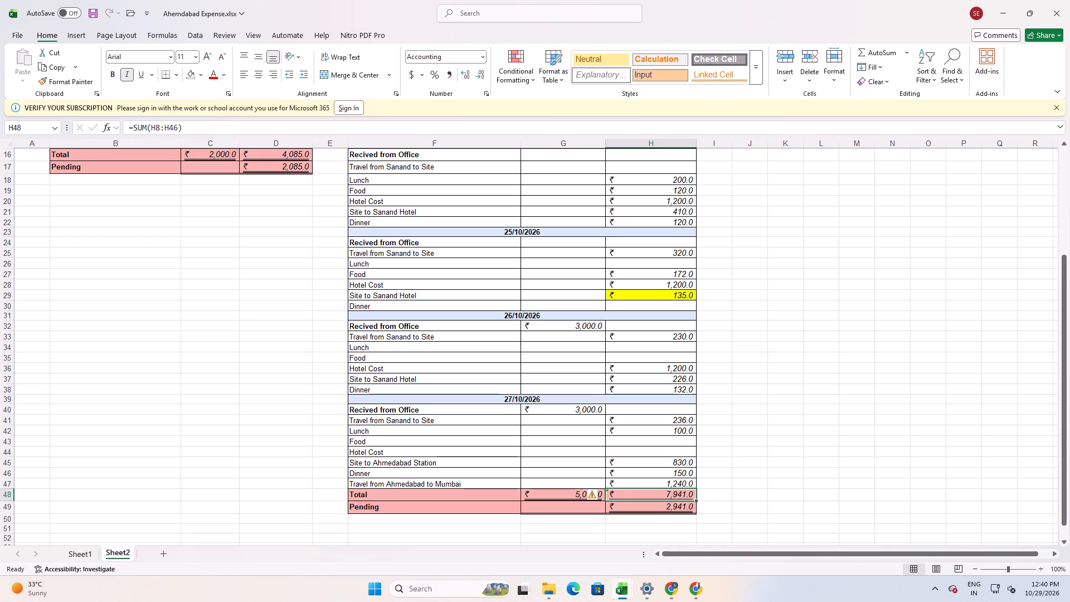
Look through the other open workbooks, HSBC_Flexi_Wire_Quo (1) and Quotation for micron project - Ahmedabad (1).
{"action": "key", "text": "alt+Tab"}
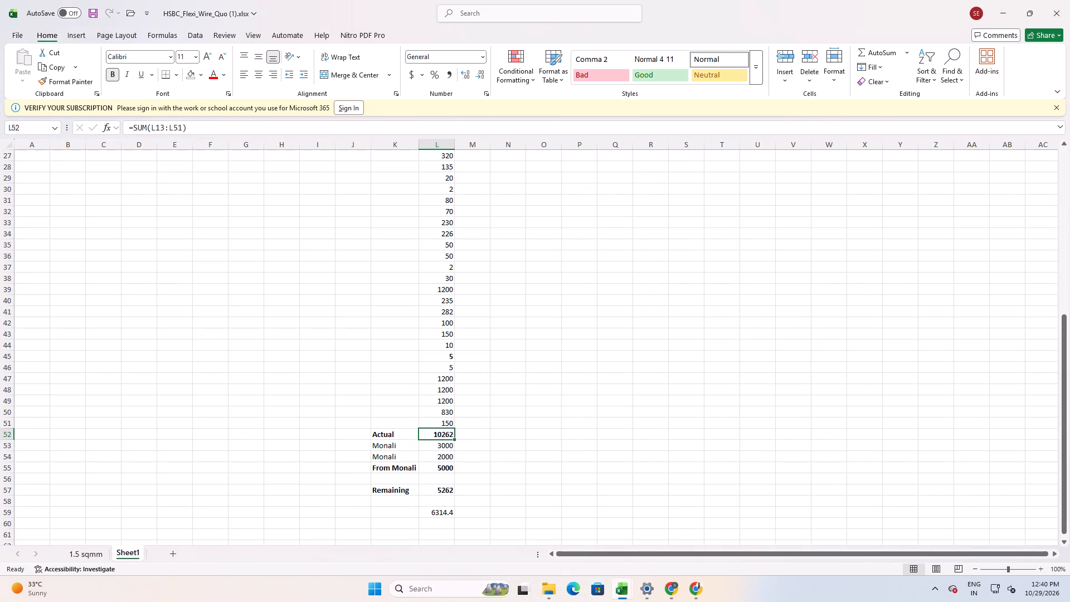
{"action": "key", "text": "alt+Tab"}
{"action": "key", "text": "alt+Tab"}
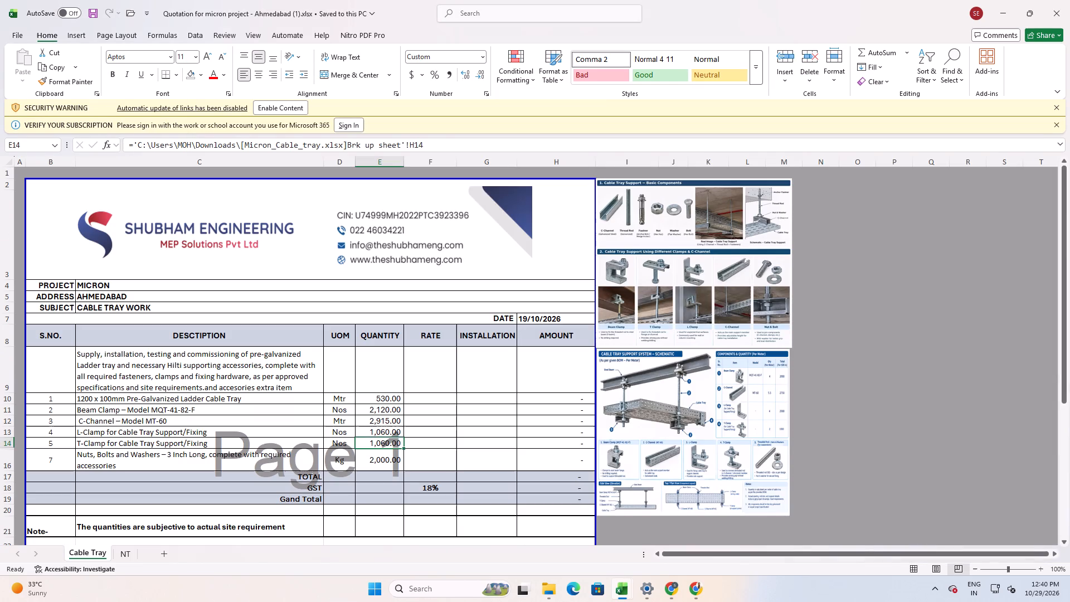
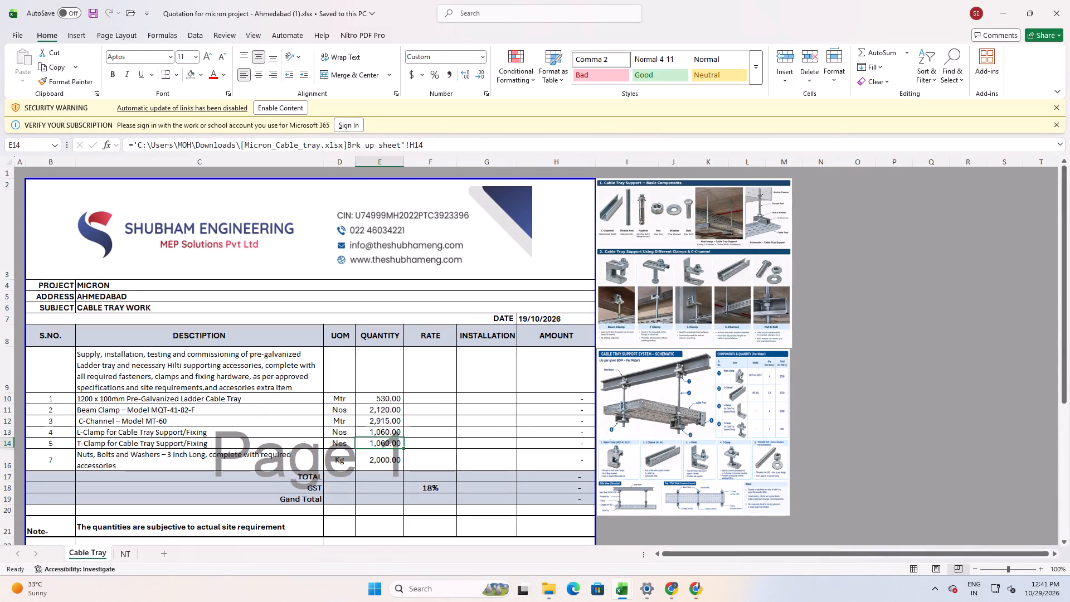
Review the expense amounts listed in HSBC_Flexi_Wire_Quo (1) and the daily entries in the second Ahemdabad Expense table.
{"action": "key", "text": "alt+Tab"}
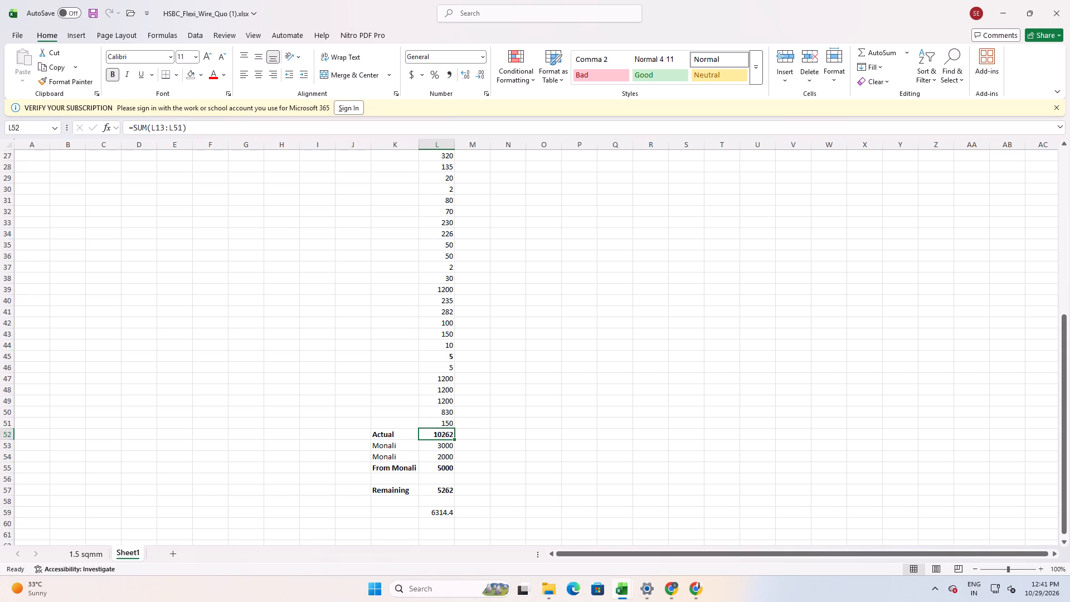
{"action": "scroll", "coordinate": [536, 367], "scroll_direction": "up", "scroll_amount": 4}
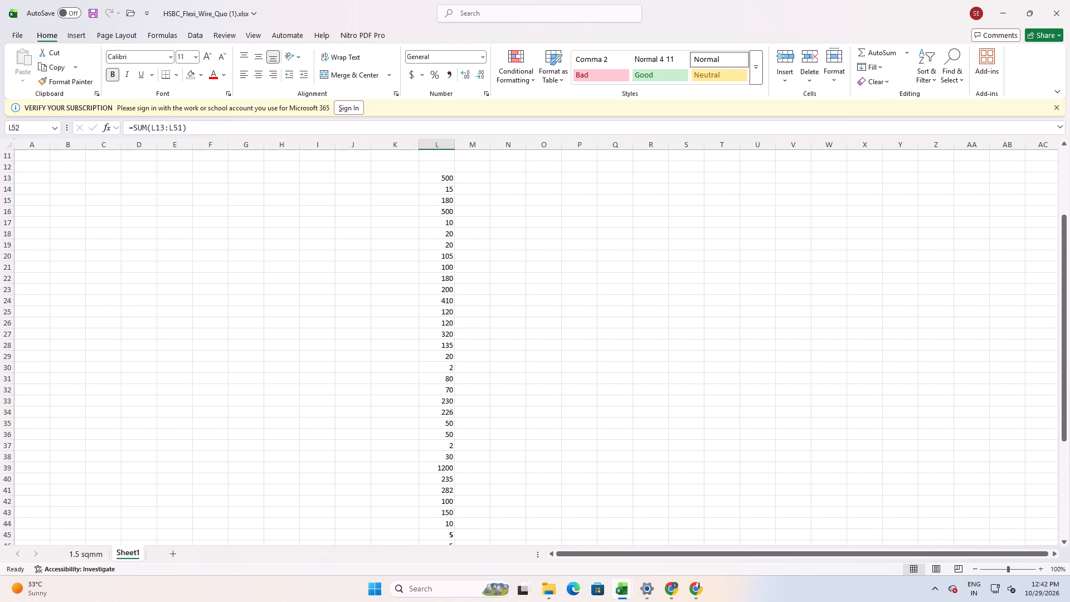
{"action": "key", "text": "alt+Tab"}
{"action": "key", "text": "alt+Tab"}
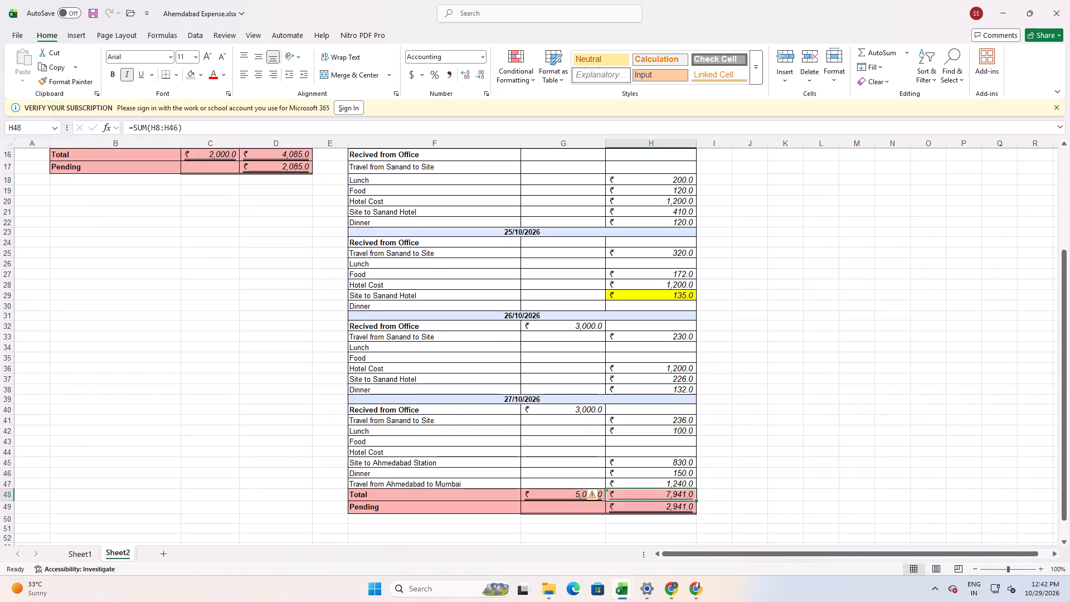
{"action": "scroll", "coordinate": [531, 389], "scroll_direction": "up", "scroll_amount": 6}
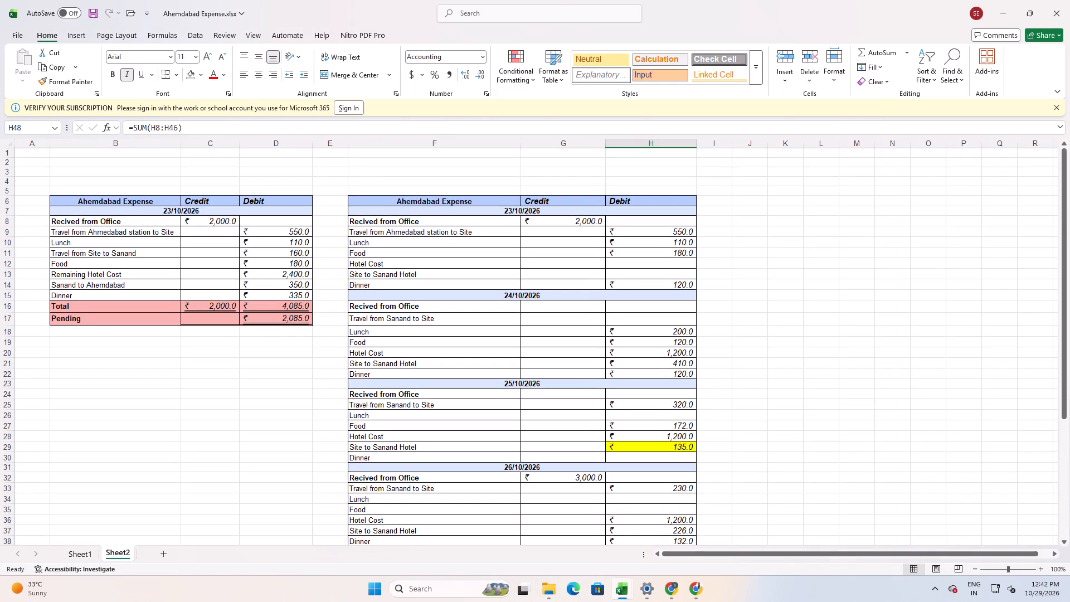
{"action": "scroll", "coordinate": [528, 394], "scroll_direction": "down", "scroll_amount": 4}
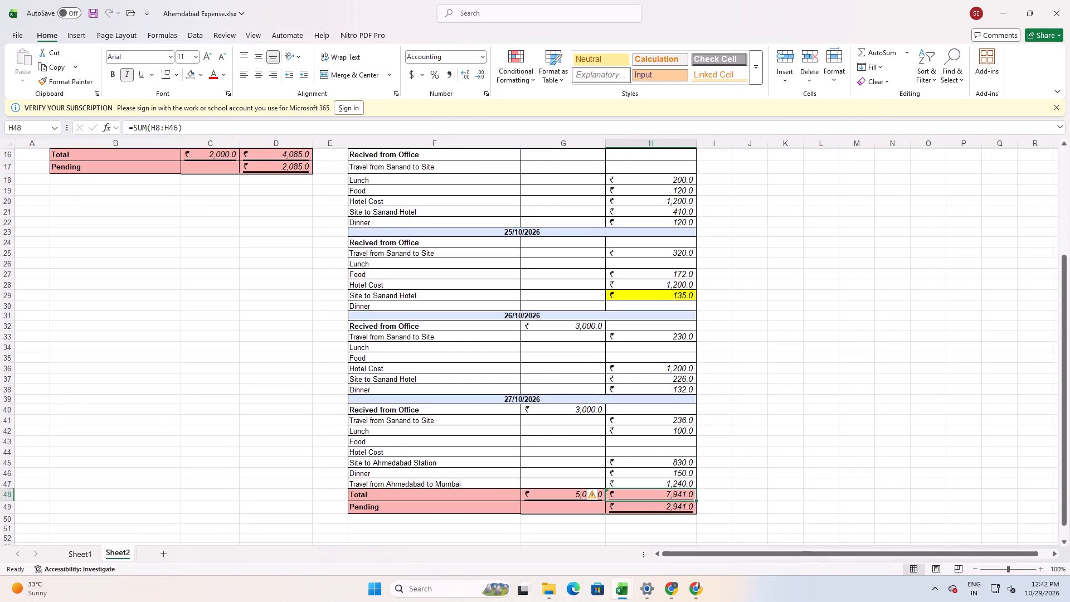
{"action": "scroll", "coordinate": [527, 395], "scroll_direction": "up", "scroll_amount": 2}
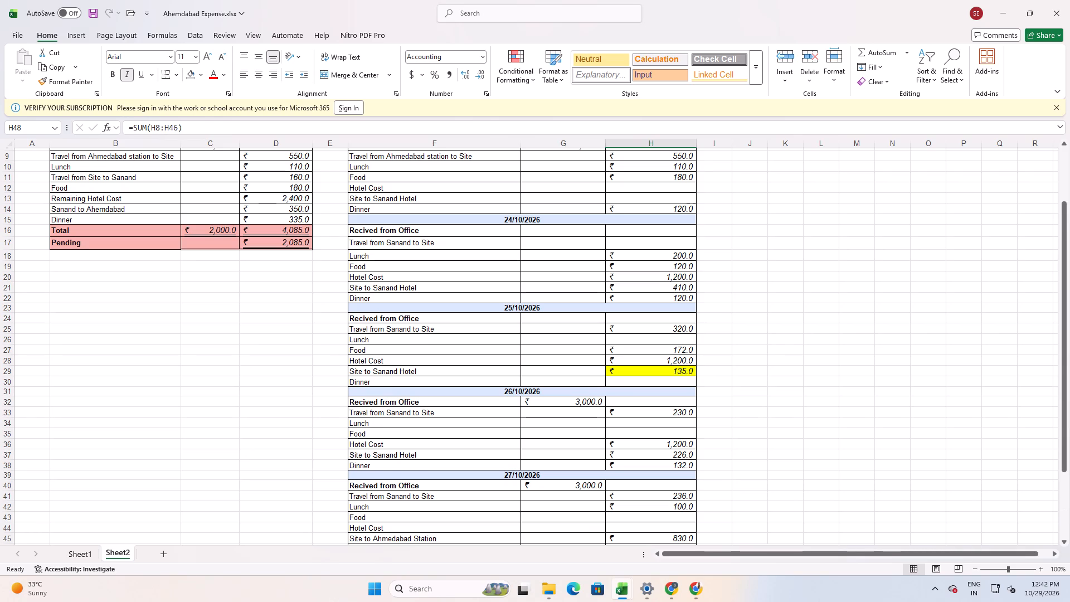
{"action": "scroll", "coordinate": [556, 377], "scroll_direction": "up", "scroll_amount": 2}
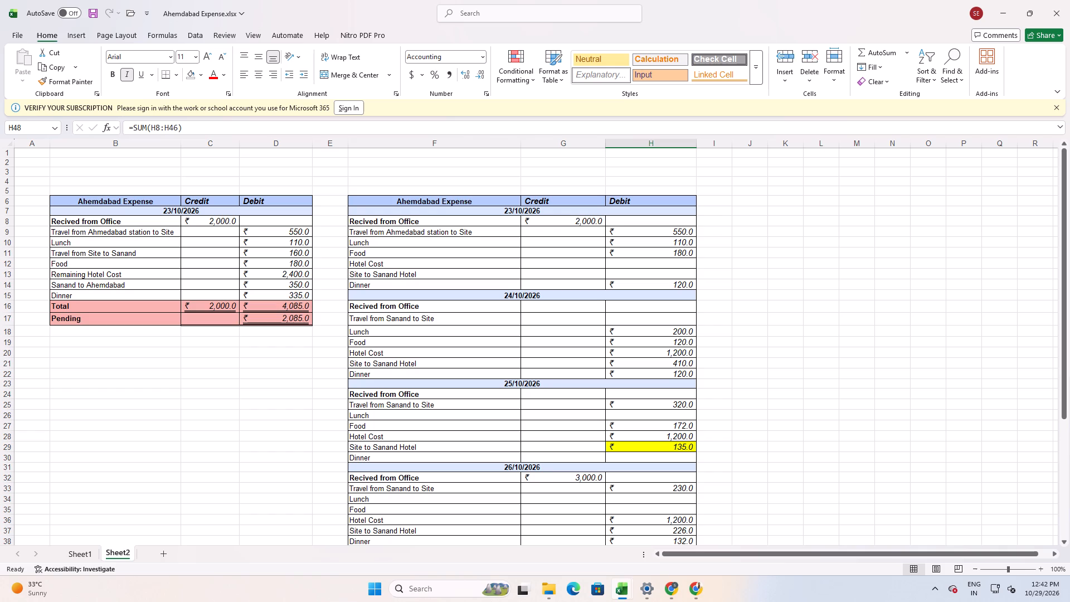
{"action": "scroll", "coordinate": [655, 315], "scroll_direction": "down", "scroll_amount": 2}
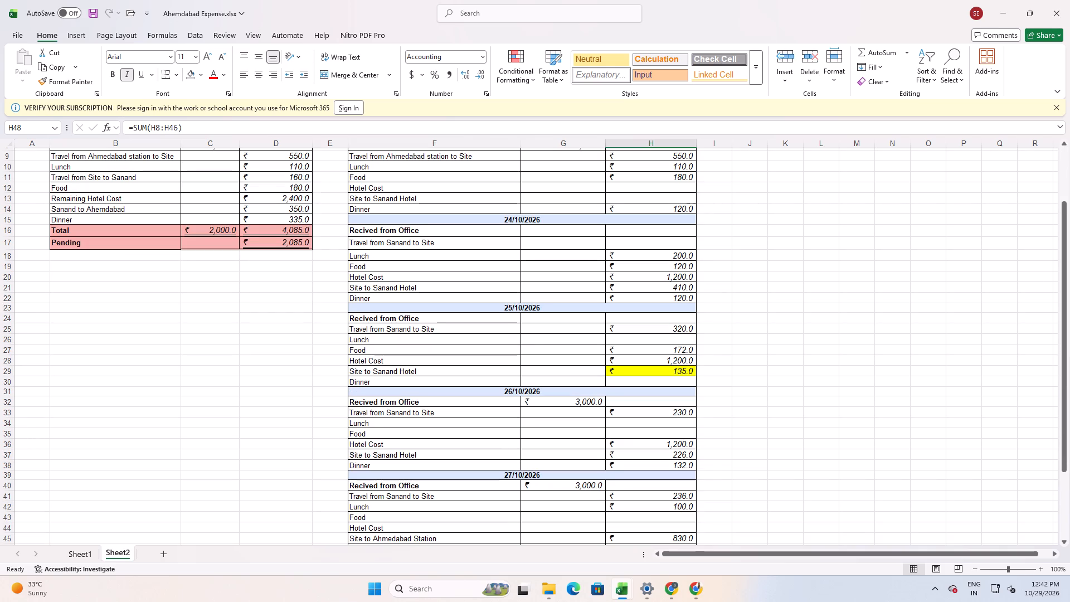
In the 25/10/2026 section, enter debits of 120 for Lunch and 180 for Dinner.
{"action": "left_click", "coordinate": [1038, 596]}
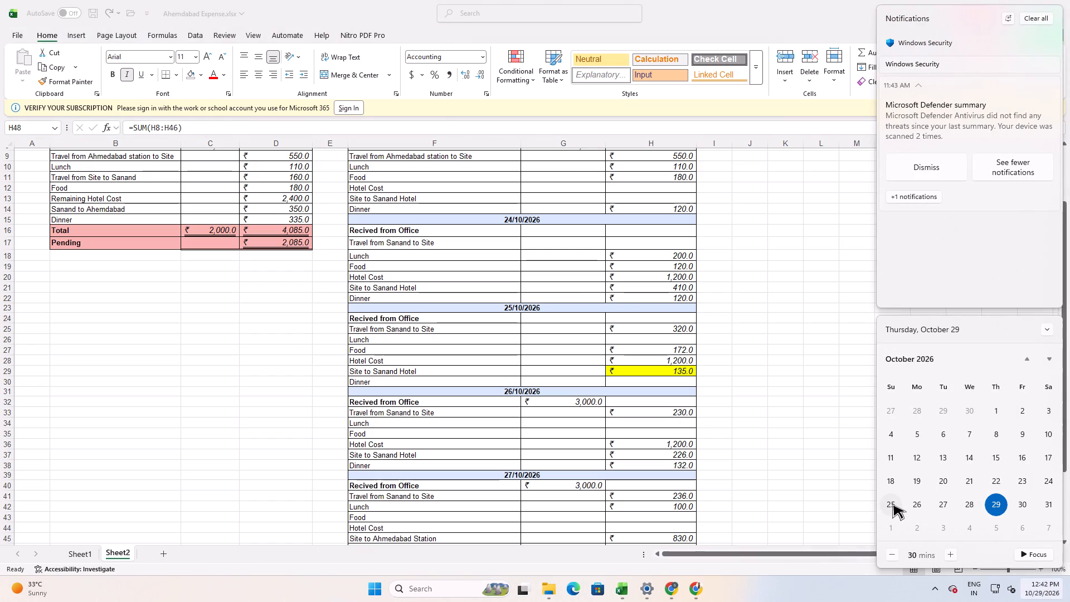
{"action": "left_click", "coordinate": [640, 355]}
{"action": "left_click", "coordinate": [659, 342]}
{"action": "type", "text": "120"}
{"action": "key", "text": "Return"}
{"action": "key", "text": "Return"}
{"action": "key", "text": "Return"}
{"action": "key", "text": "Return"}
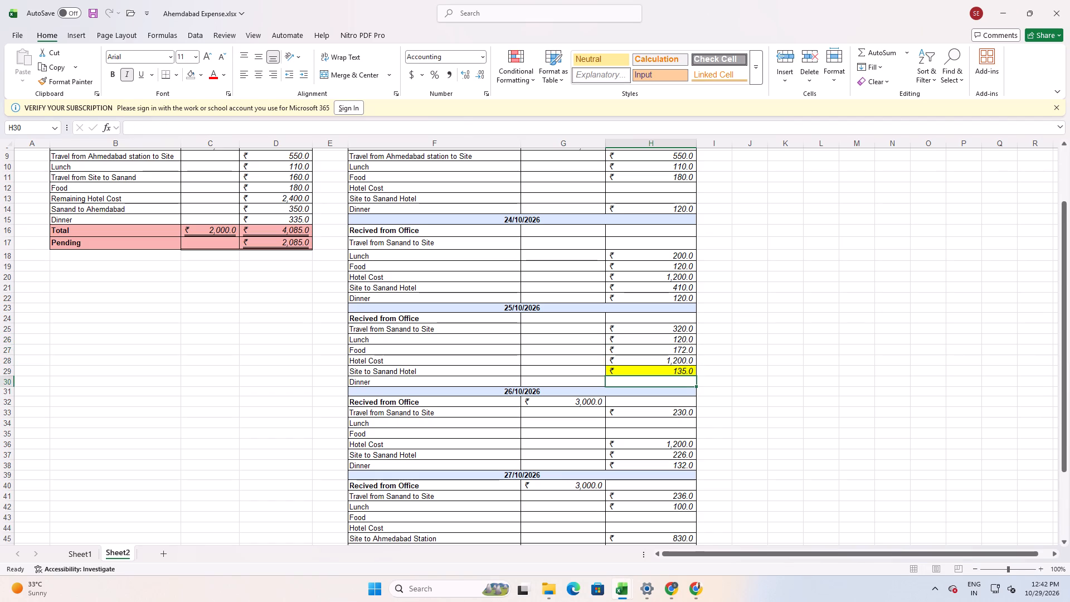
{"action": "type", "text": "180"}
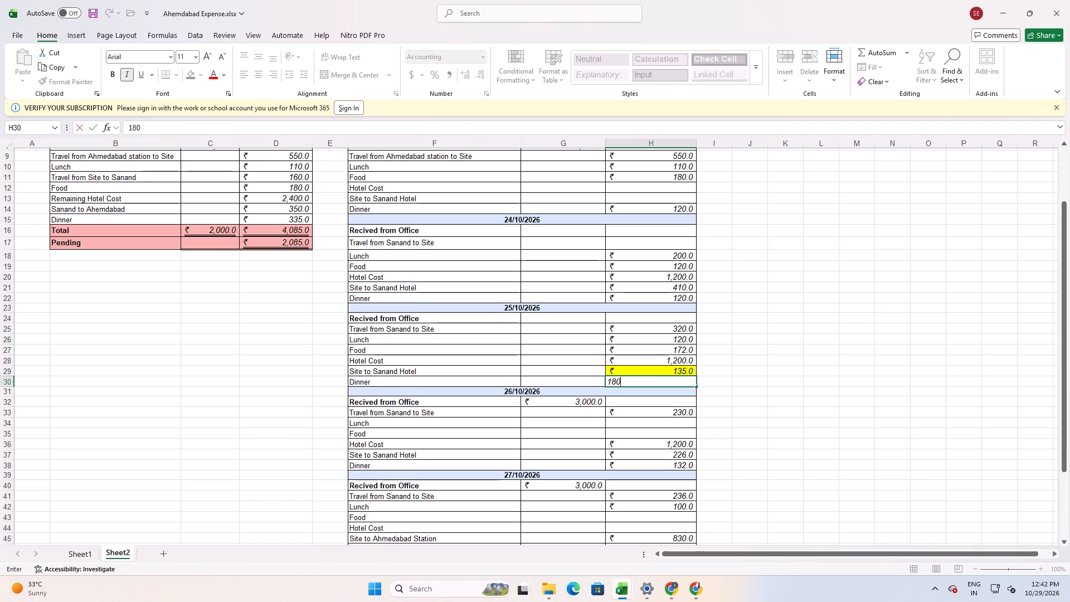
{"action": "key", "text": "Return"}
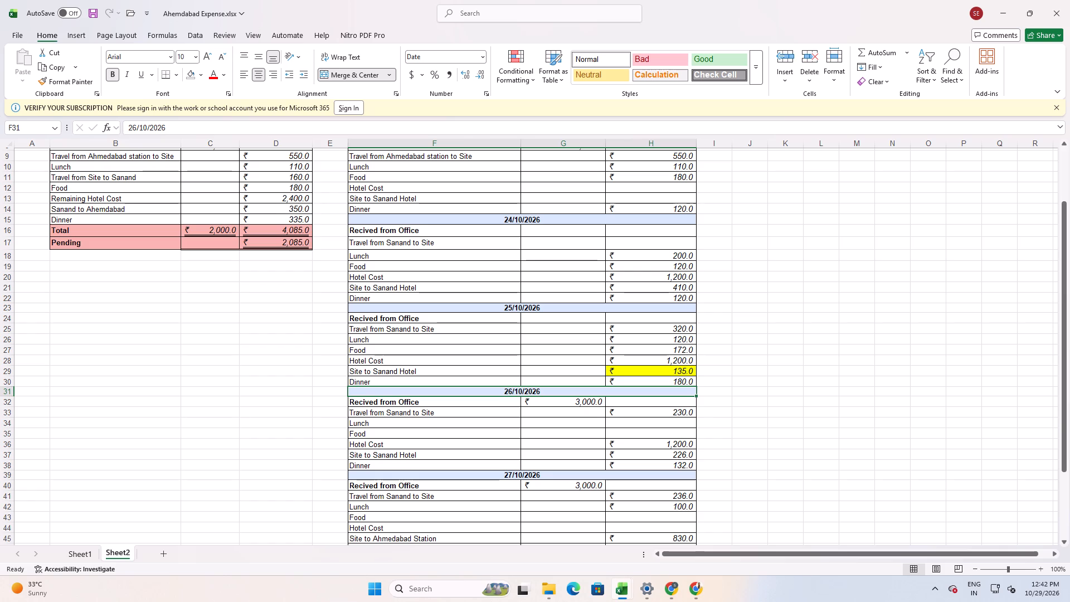
Set the highlighted Site to Sanand Hotel debit under 25/10/2026 to 230.
{"action": "scroll", "coordinate": [641, 392], "scroll_direction": "up", "scroll_amount": 2}
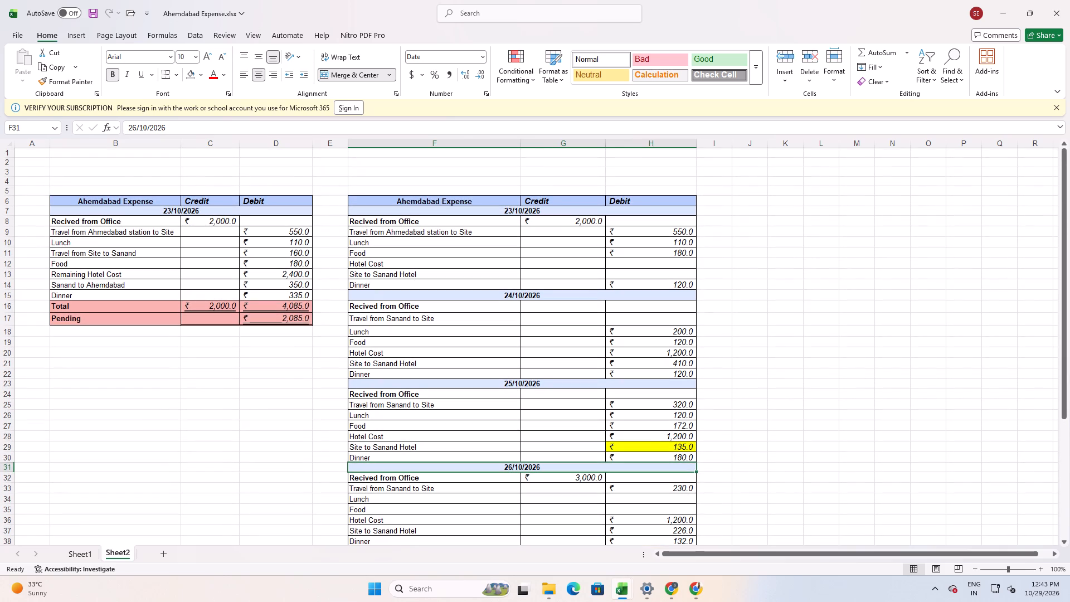
{"action": "scroll", "coordinate": [650, 414], "scroll_direction": "down", "scroll_amount": 3}
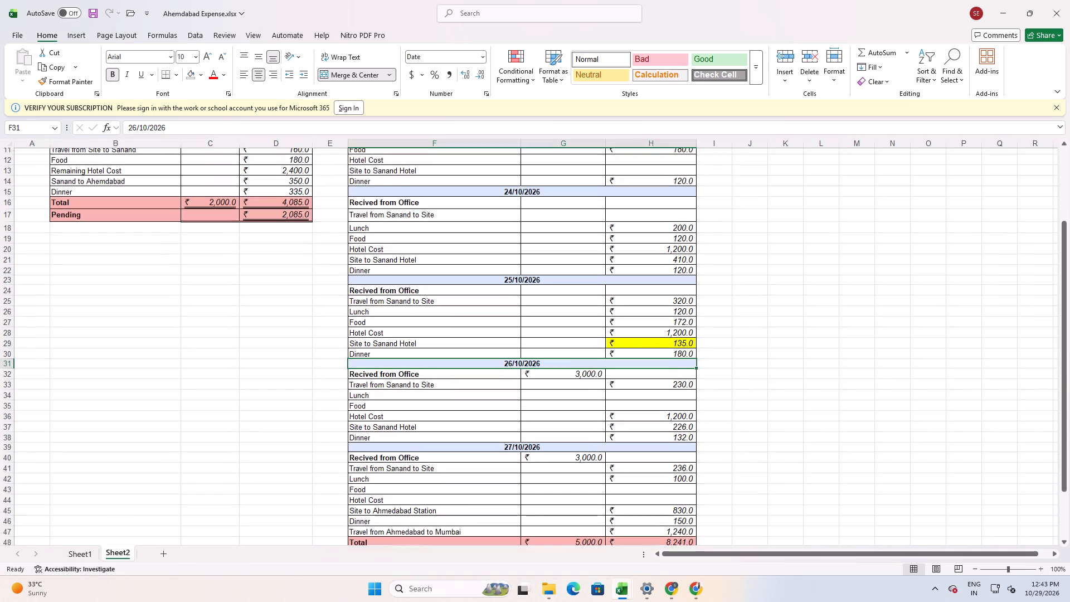
{"action": "scroll", "coordinate": [650, 419], "scroll_direction": "down", "scroll_amount": 1}
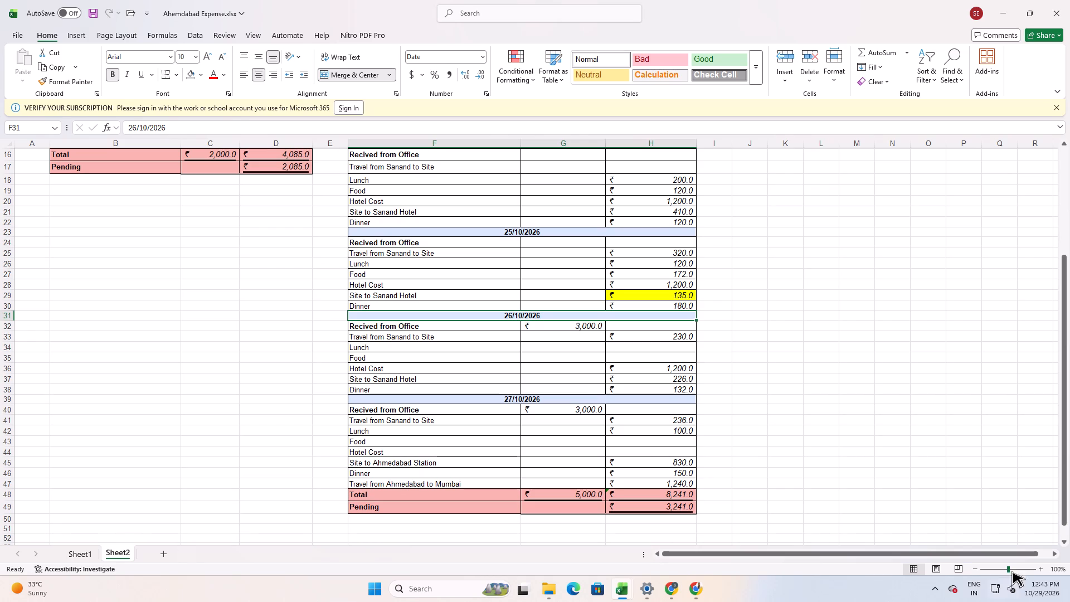
{"action": "left_click", "coordinate": [1026, 589]}
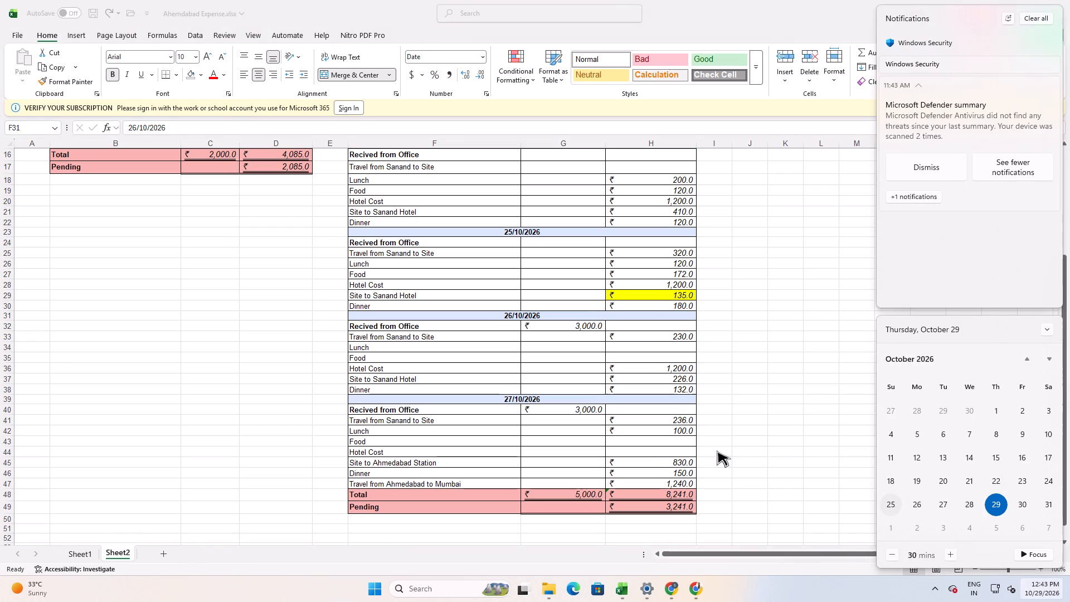
{"action": "left_click", "coordinate": [591, 401]}
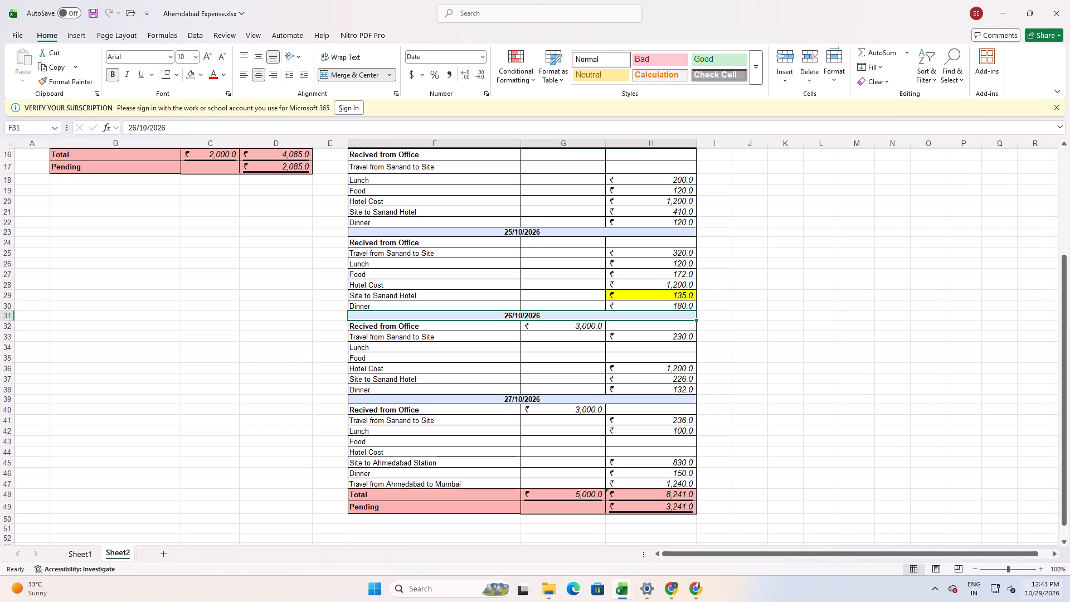
{"action": "left_click", "coordinate": [664, 344]}
{"action": "left_click", "coordinate": [677, 297]}
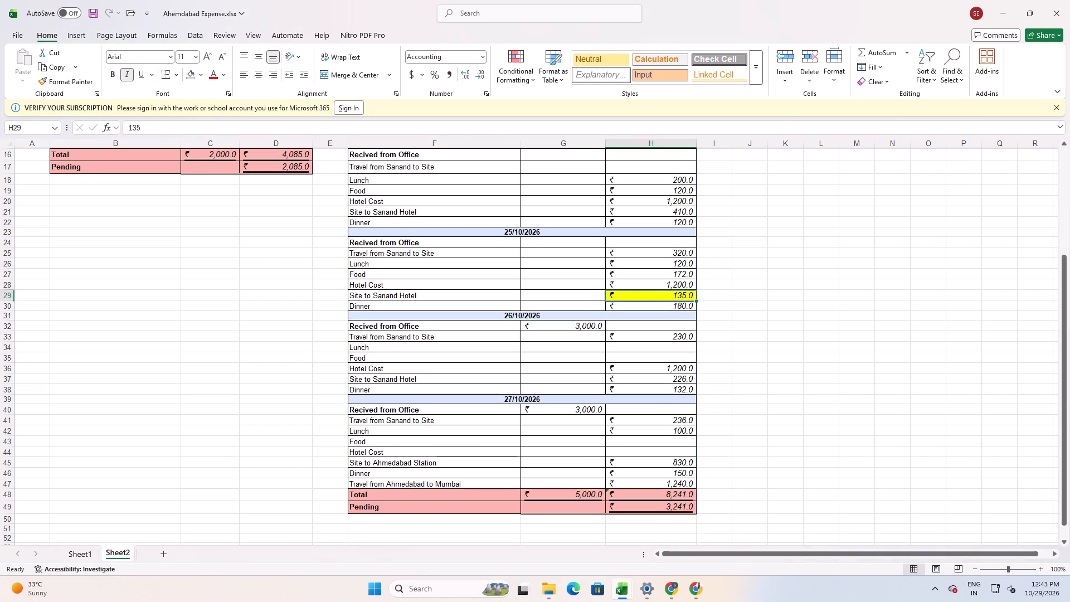
{"action": "key", "text": "2"}
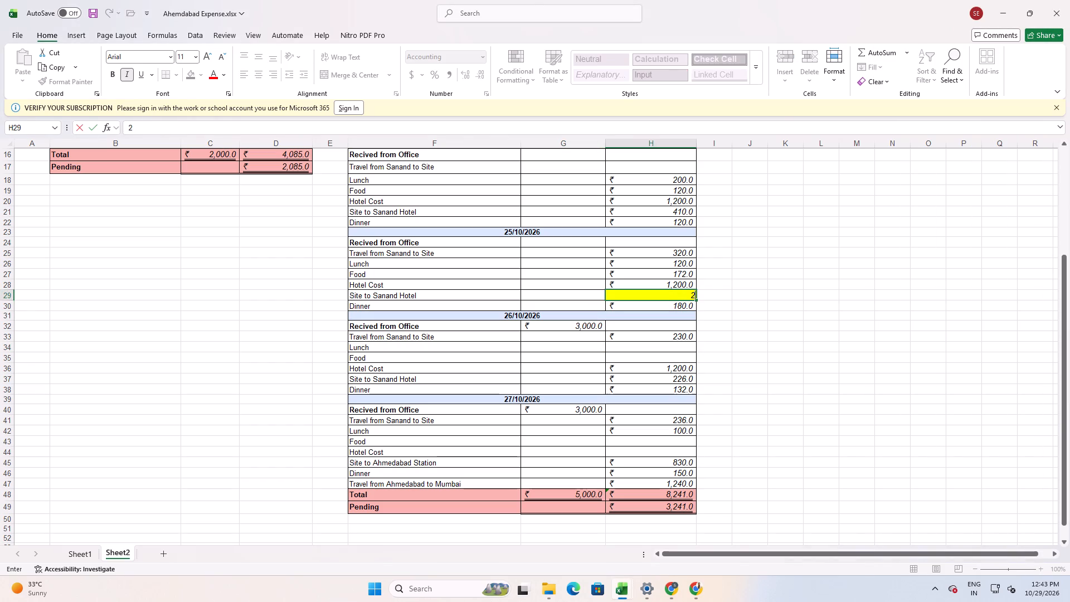
{"action": "type", "text": "30"}
{"action": "key", "text": "Return"}
In the 26/10/2026 section, enter debits of 125 for Lunch and 50 for Food.
{"action": "key", "text": "alt+Tab"}
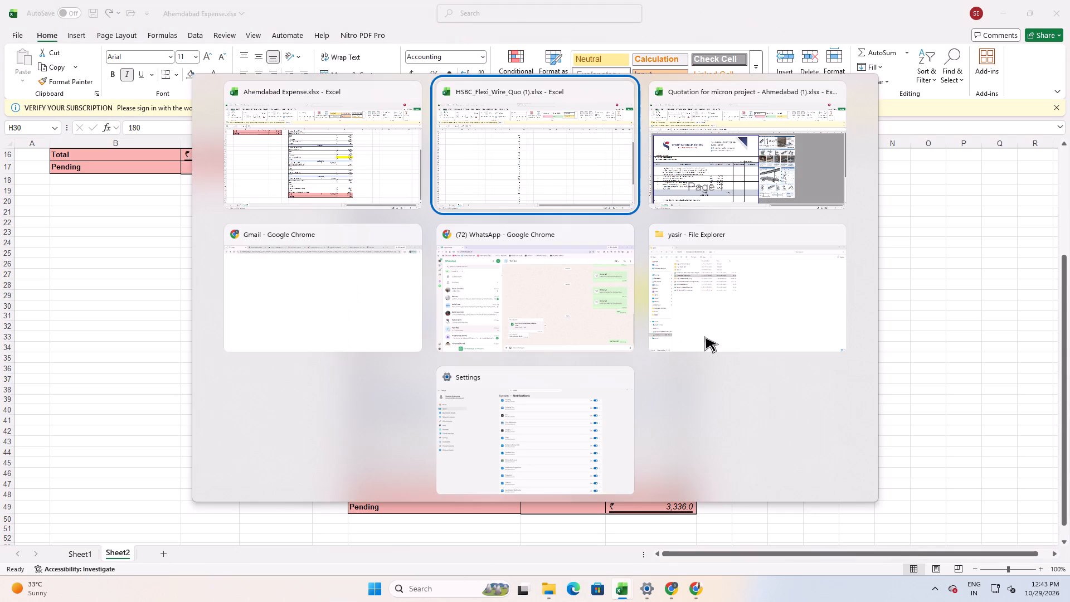
{"action": "left_click", "coordinate": [294, 159], "text": "alt"}
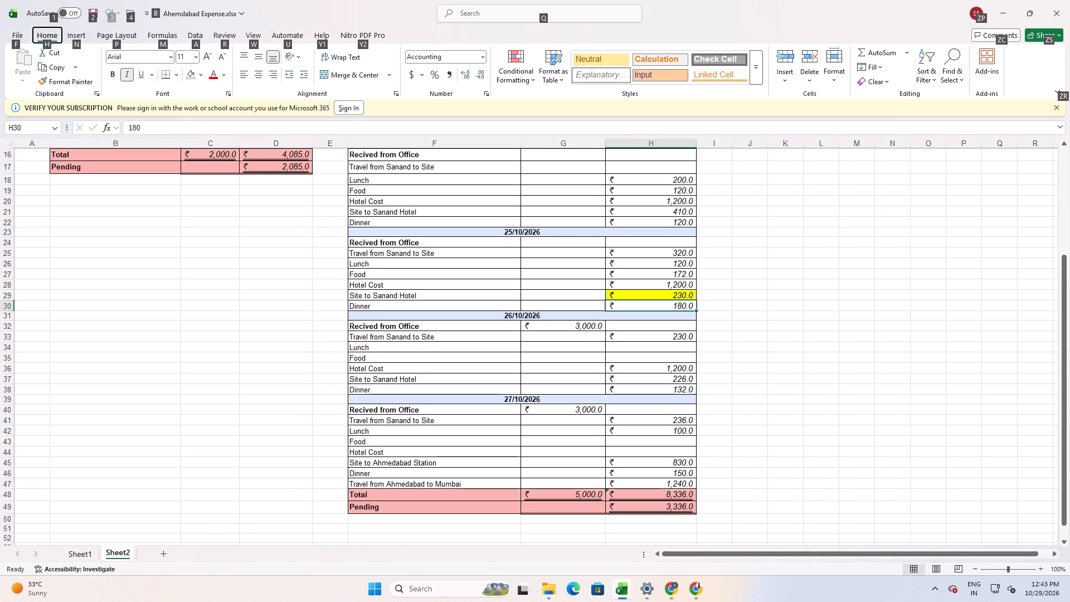
{"action": "left_click", "coordinate": [636, 348]}
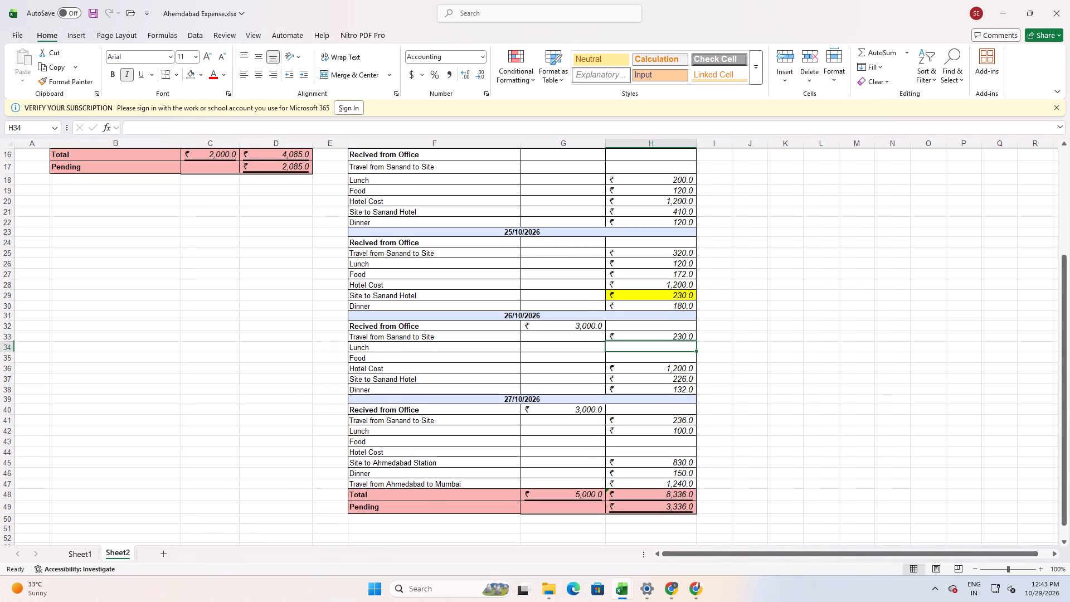
{"action": "key", "text": "1"}
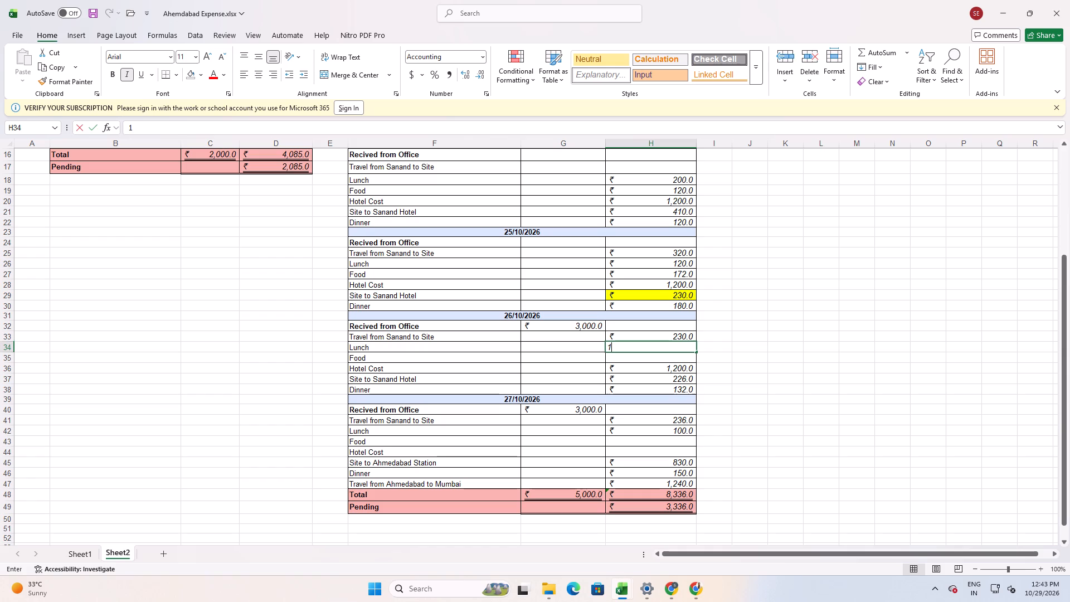
{"action": "type", "text": "25"}
{"action": "key", "text": "Return"}
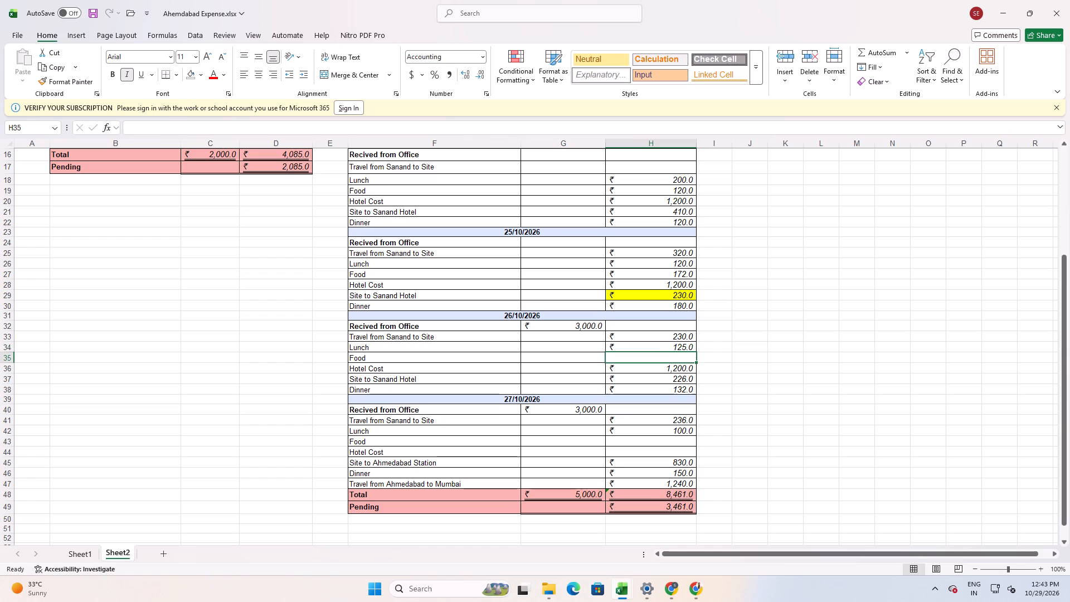
{"action": "type", "text": "50"}
{"action": "key", "text": "Return"}
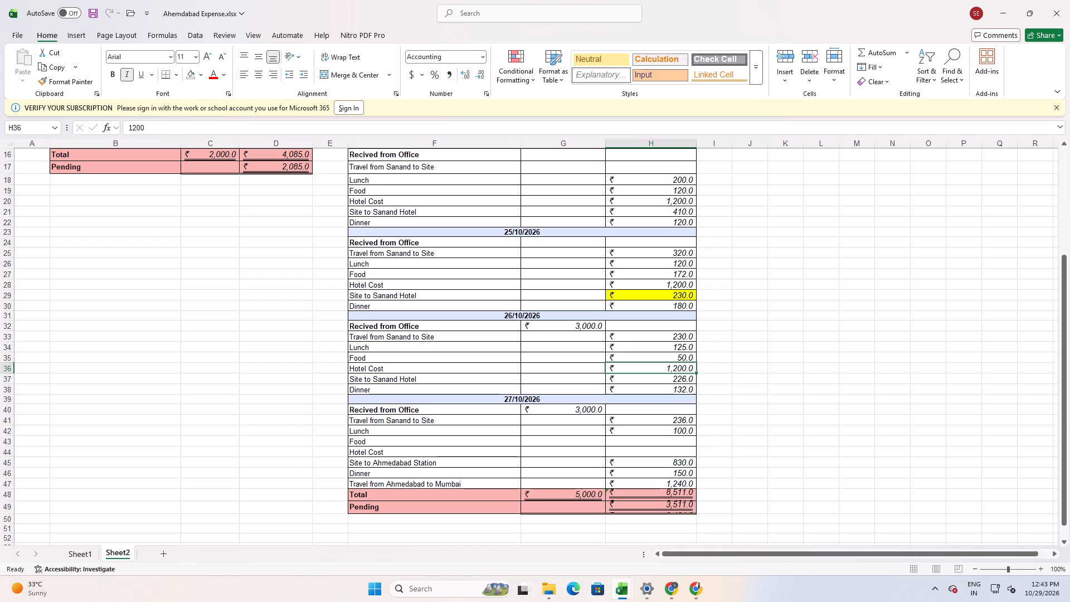
Enter a Hotel Cost debit of 30 in the second table's 23/10/2026 section.
{"action": "scroll", "coordinate": [711, 299], "scroll_direction": "up", "scroll_amount": 1}
{"action": "scroll", "coordinate": [677, 383], "scroll_direction": "up", "scroll_amount": 1}
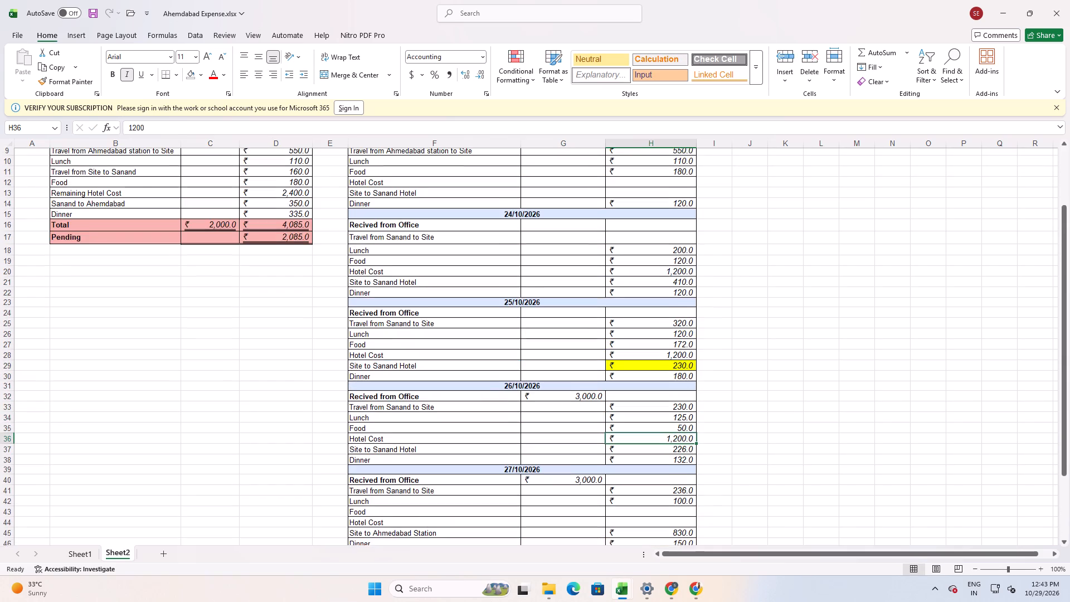
{"action": "scroll", "coordinate": [677, 383], "scroll_direction": "up", "scroll_amount": 3}
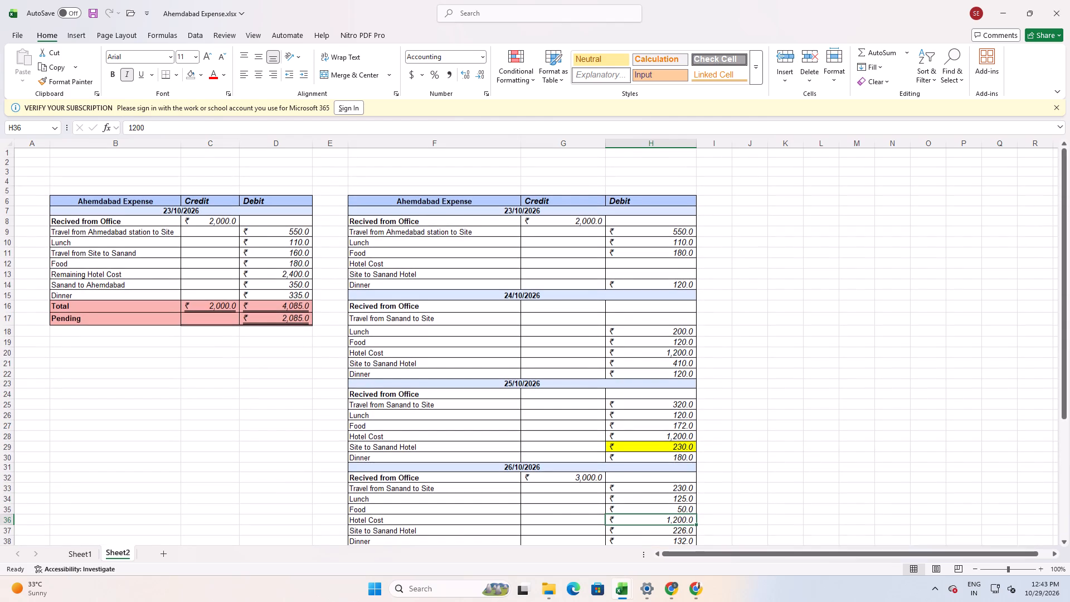
{"action": "left_click", "coordinate": [664, 260]}
{"action": "type", "text": "30"}
{"action": "key", "text": "Return"}
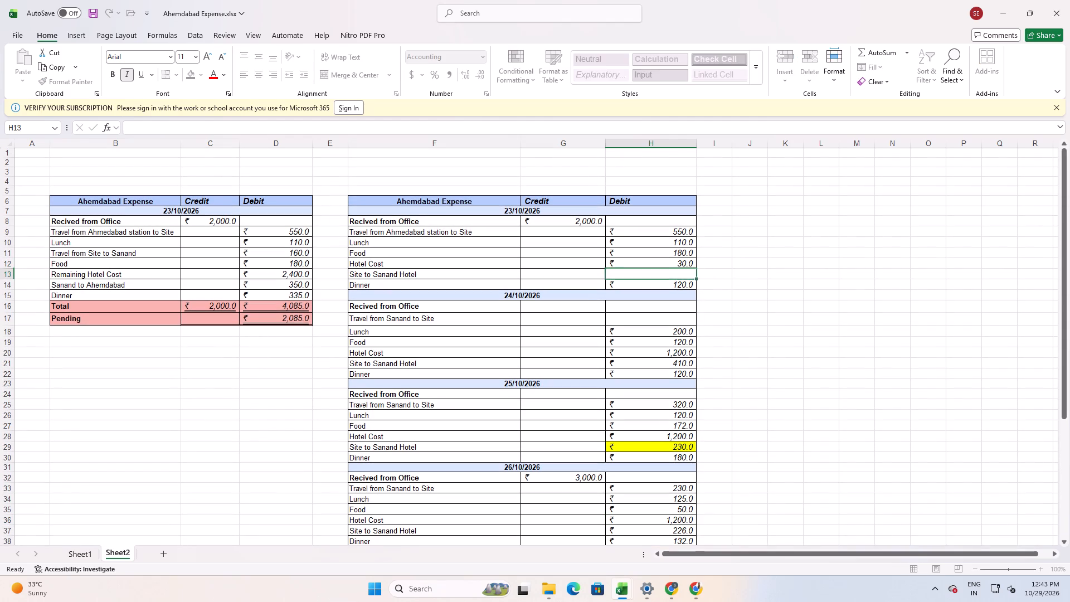
Inspect the cell range summed by the second table's debit Total formula and look over the daily entries.
{"action": "scroll", "coordinate": [631, 346], "scroll_direction": "down", "scroll_amount": 6}
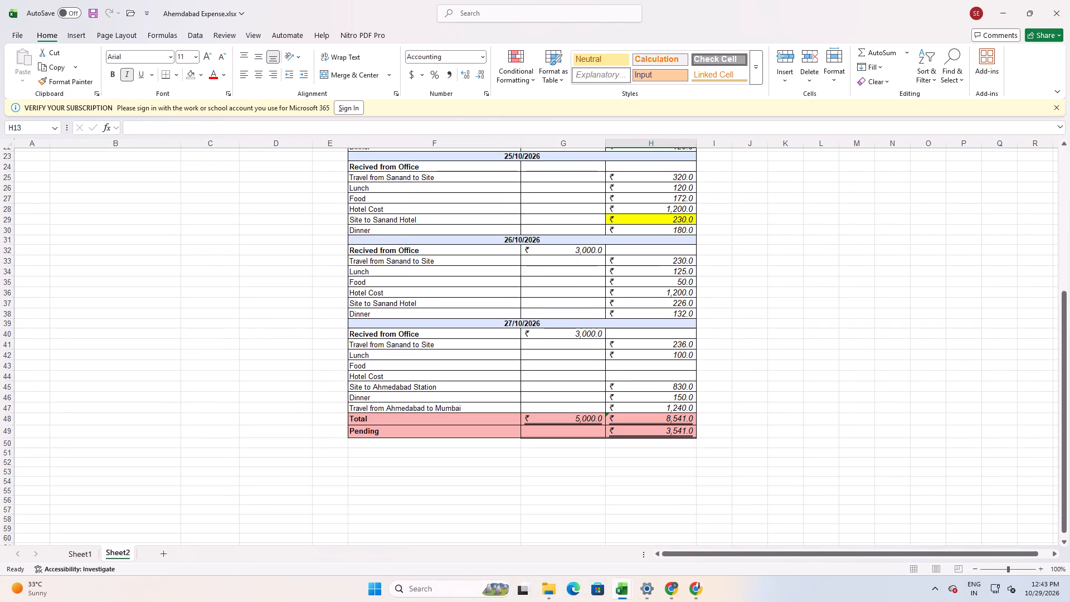
{"action": "left_click", "coordinate": [670, 414]}
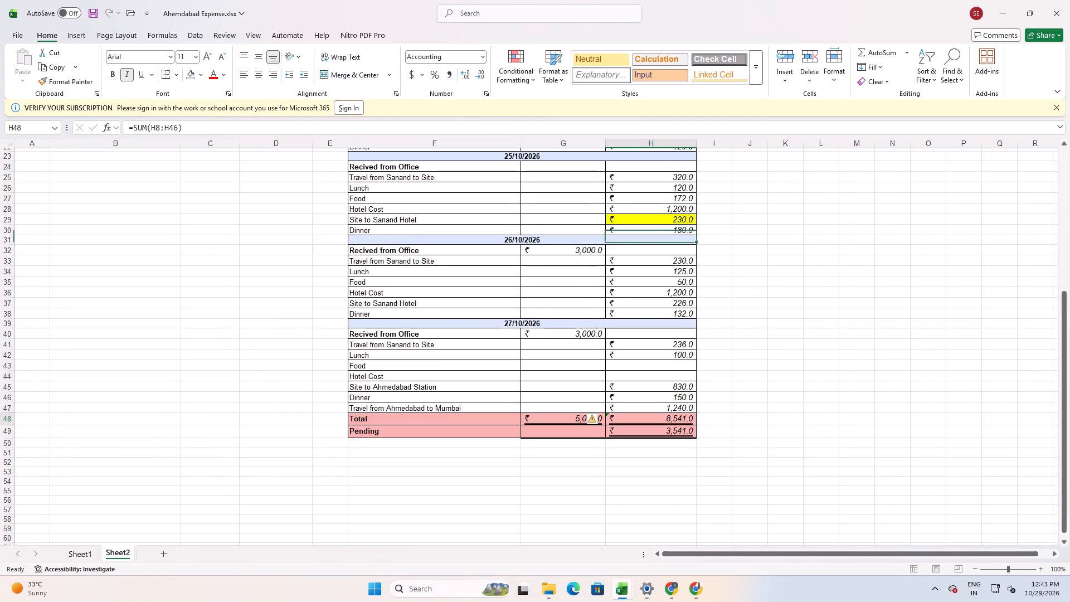
{"action": "double_click", "coordinate": [670, 419]}
{"action": "scroll", "coordinate": [670, 419], "scroll_direction": "up", "scroll_amount": 7}
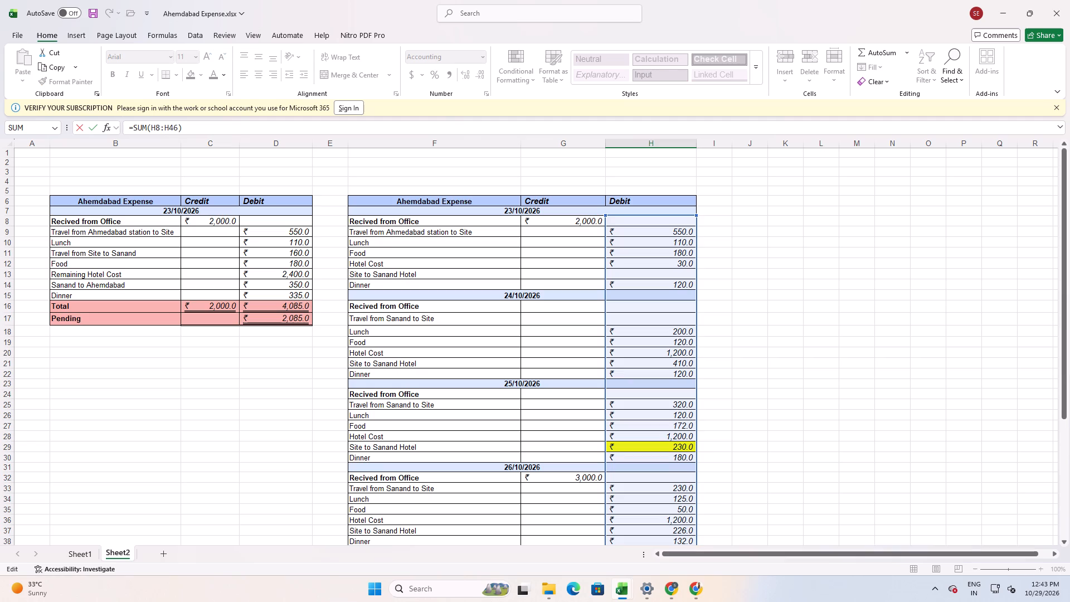
{"action": "scroll", "coordinate": [659, 424], "scroll_direction": "down", "scroll_amount": 1}
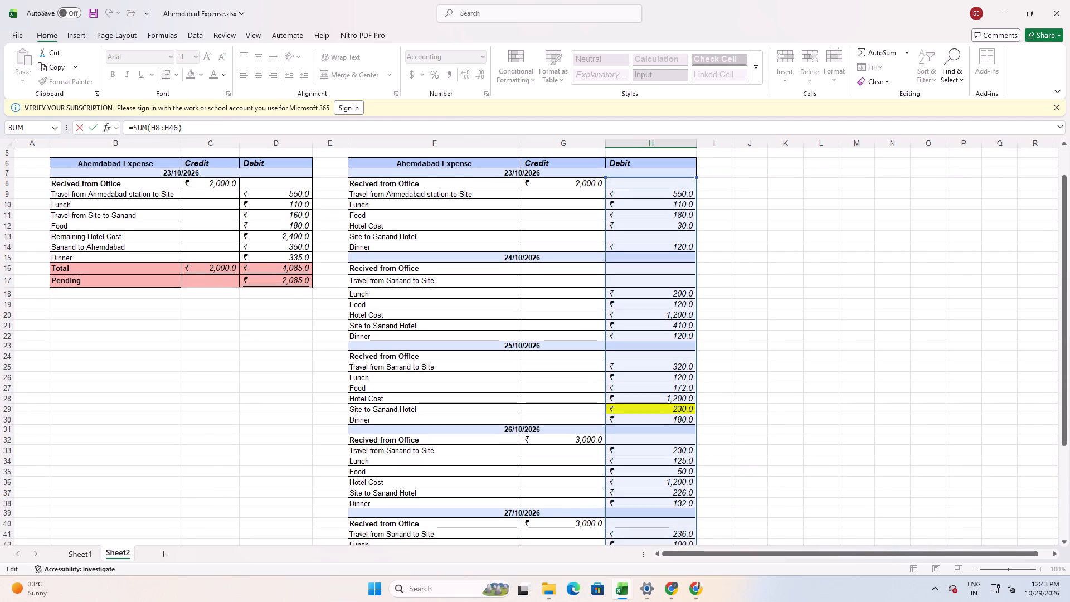
{"action": "key", "text": "Escape"}
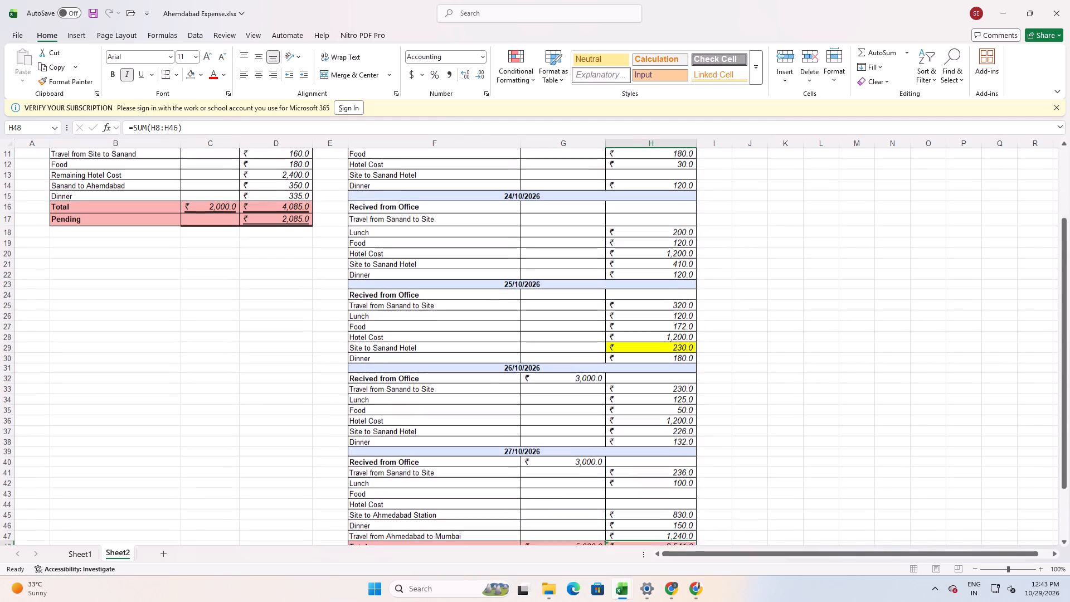
{"action": "left_click", "coordinate": [523, 385]}
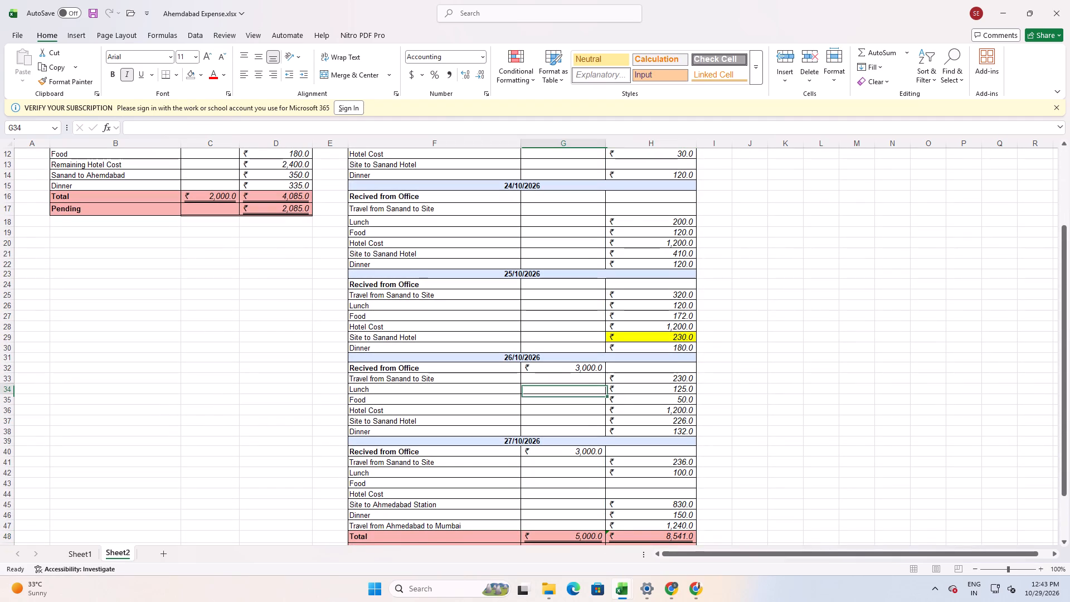
{"action": "scroll", "coordinate": [512, 409], "scroll_direction": "down", "scroll_amount": 1}
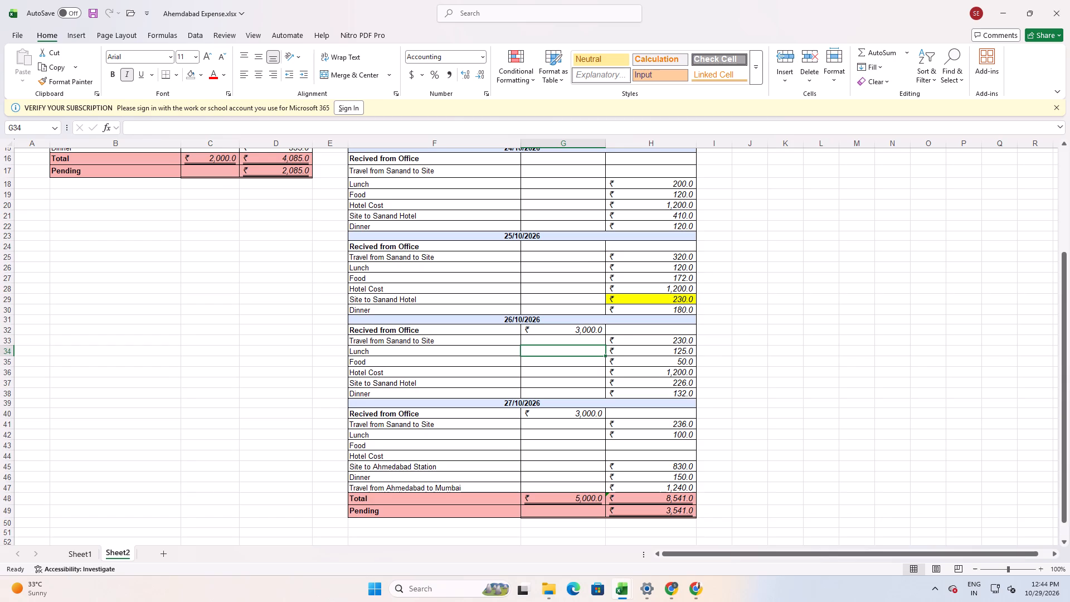
Clear the Recived from Office credit in the second table's 27/10/2026 section.
{"action": "double_click", "coordinate": [568, 418]}
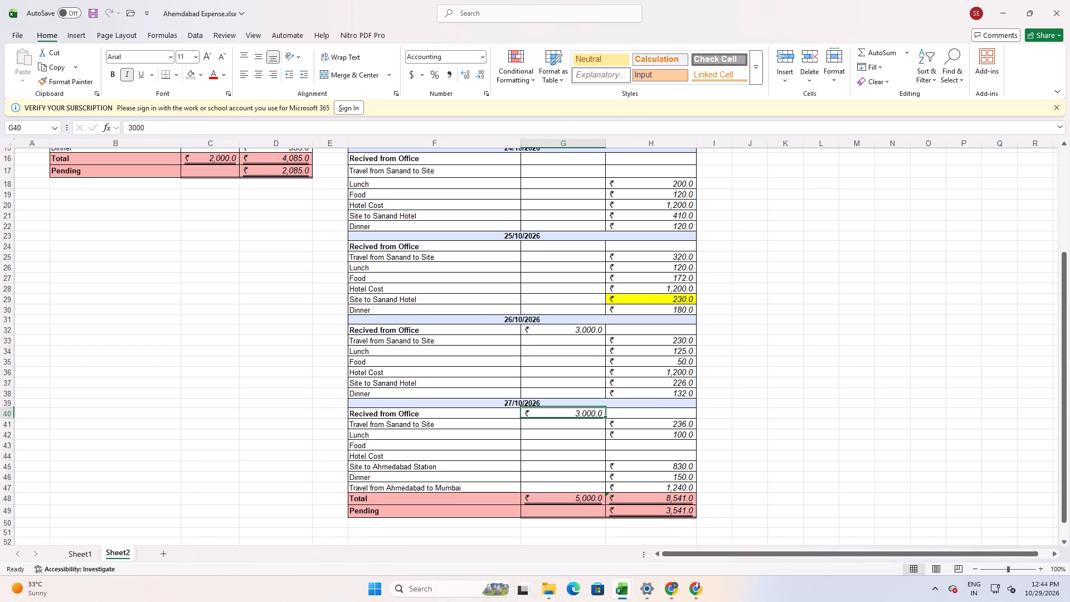
{"action": "double_click", "coordinate": [586, 414]}
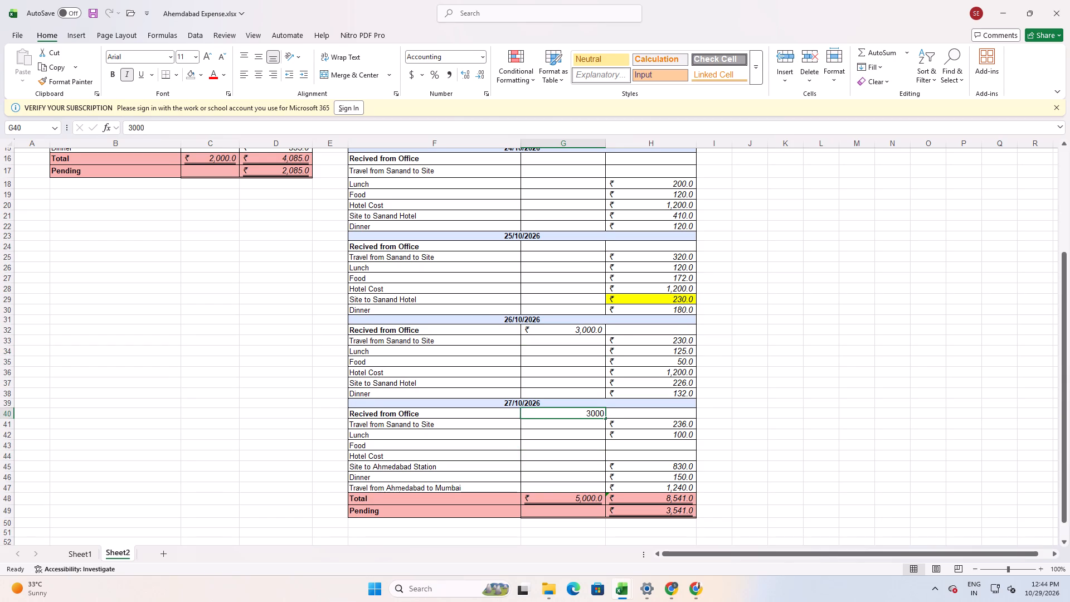
{"action": "key", "text": "Escape"}
{"action": "double_click", "coordinate": [594, 500]}
{"action": "key", "text": "Escape"}
{"action": "left_click", "coordinate": [596, 414]}
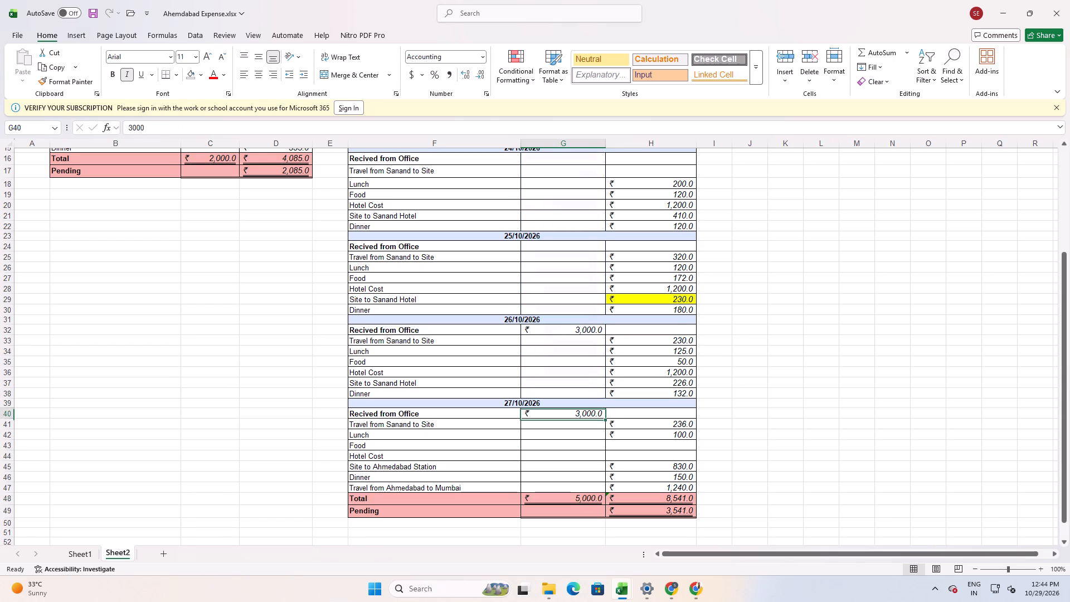
{"action": "key", "text": "Delete"}
{"action": "left_click", "coordinate": [646, 400]}
Extend the second table's debit Total formula to sum H8:H47, including the Travel from Ahmedabad to Mumbai row.
{"action": "scroll", "coordinate": [561, 462], "scroll_direction": "up", "scroll_amount": 2}
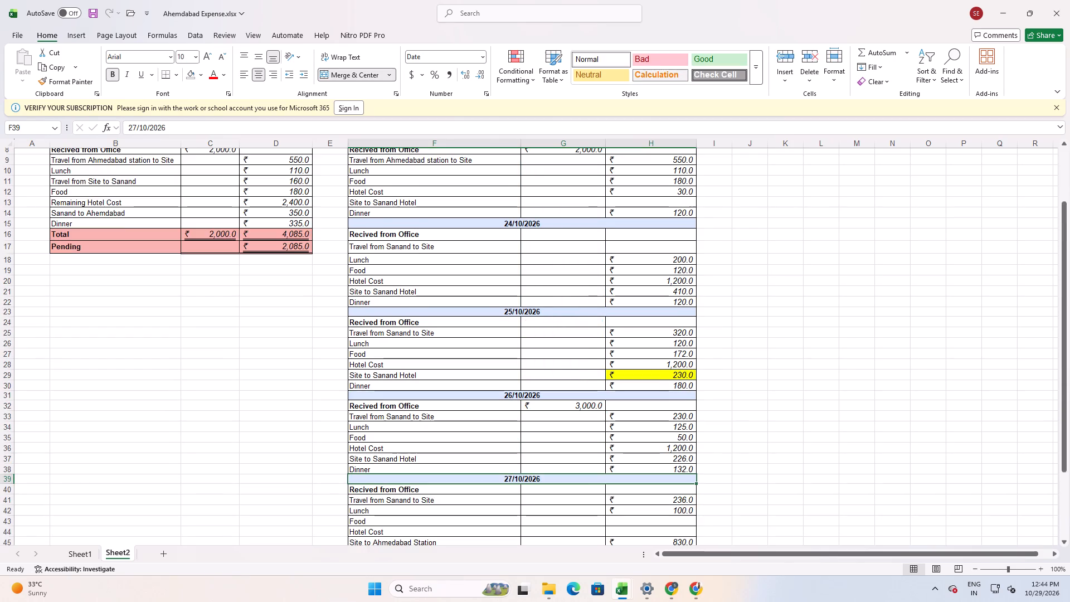
{"action": "scroll", "coordinate": [561, 462], "scroll_direction": "up", "scroll_amount": 3}
{"action": "scroll", "coordinate": [561, 462], "scroll_direction": "down", "scroll_amount": 4}
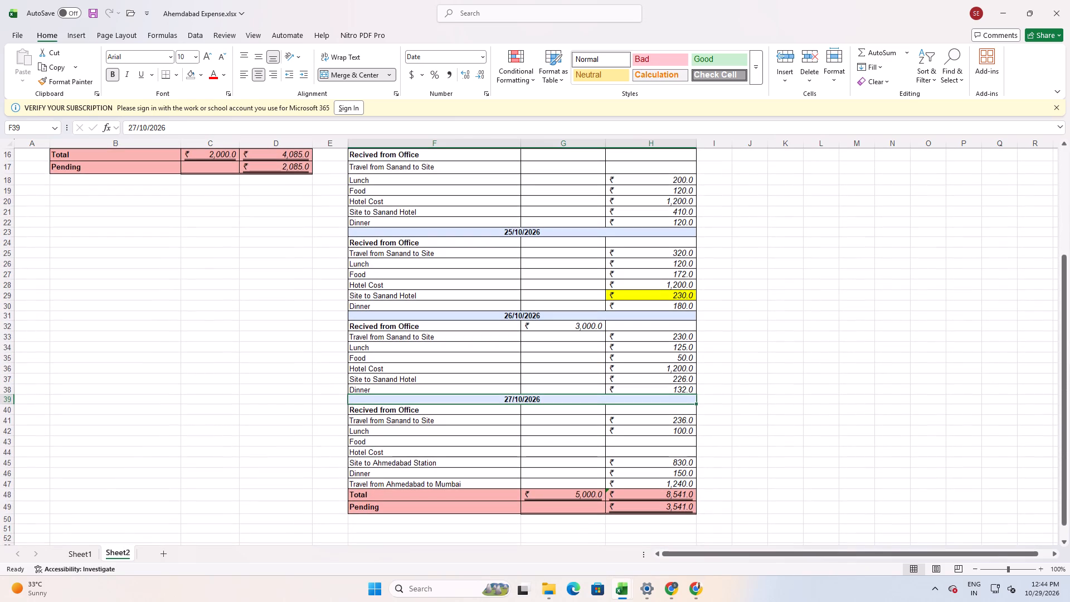
{"action": "double_click", "coordinate": [590, 497]}
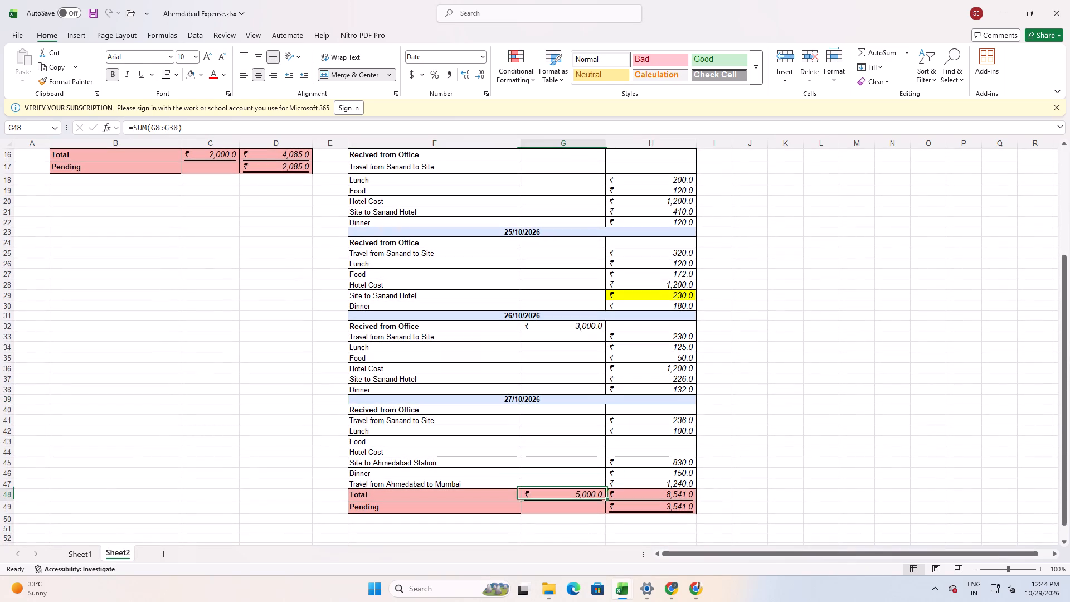
{"action": "key", "text": "Escape"}
{"action": "double_click", "coordinate": [668, 497]}
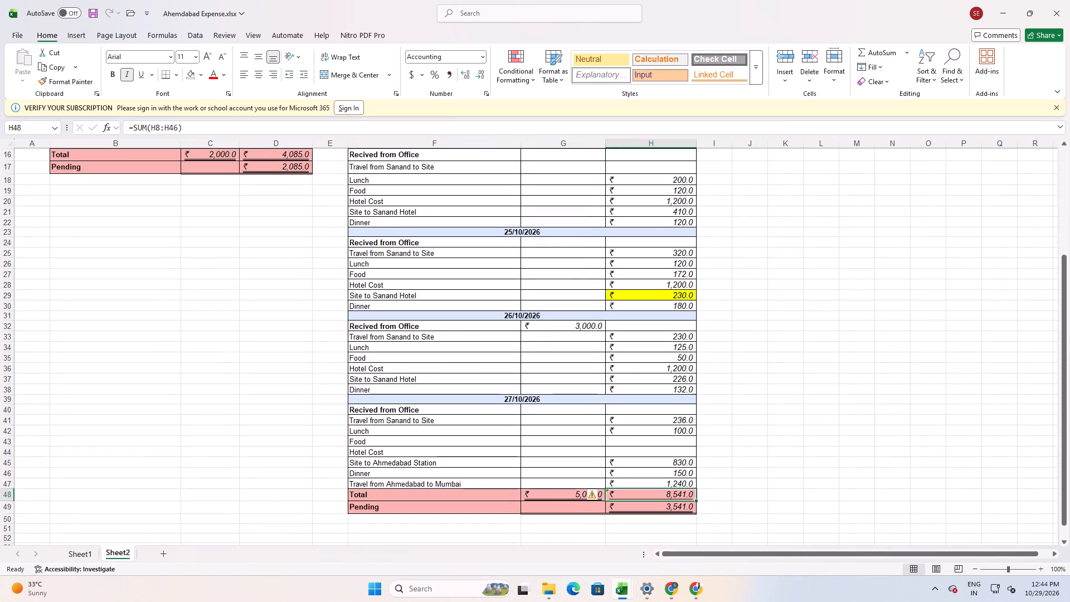
{"action": "double_click", "coordinate": [670, 497]}
{"action": "scroll", "coordinate": [670, 500], "scroll_direction": "up", "scroll_amount": 1}
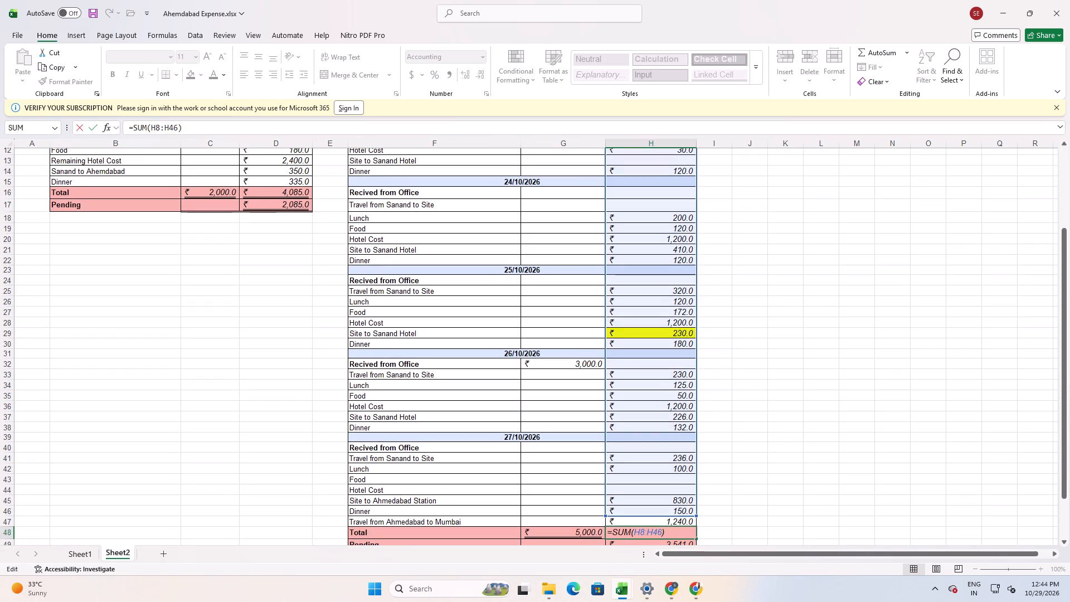
{"action": "left_click_drag", "start_coordinate": [694, 514], "coordinate": [697, 527]}
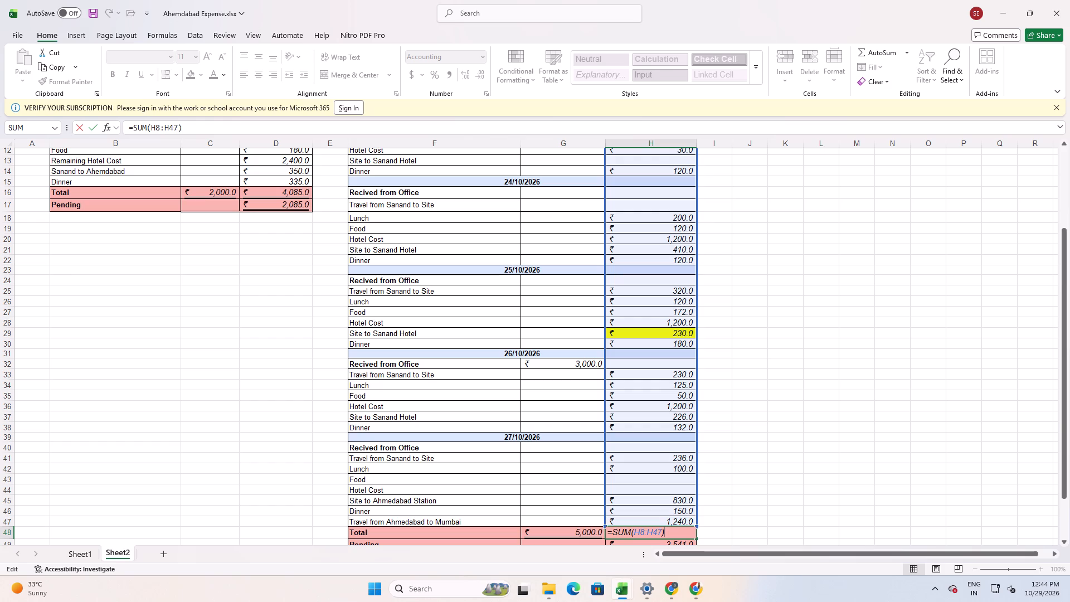
{"action": "left_click_drag", "start_coordinate": [697, 527], "coordinate": [697, 528]}
{"action": "scroll", "coordinate": [699, 483], "scroll_direction": "up", "scroll_amount": 3}
{"action": "scroll", "coordinate": [699, 482], "scroll_direction": "down", "scroll_amount": 3}
{"action": "key", "text": "Return"}
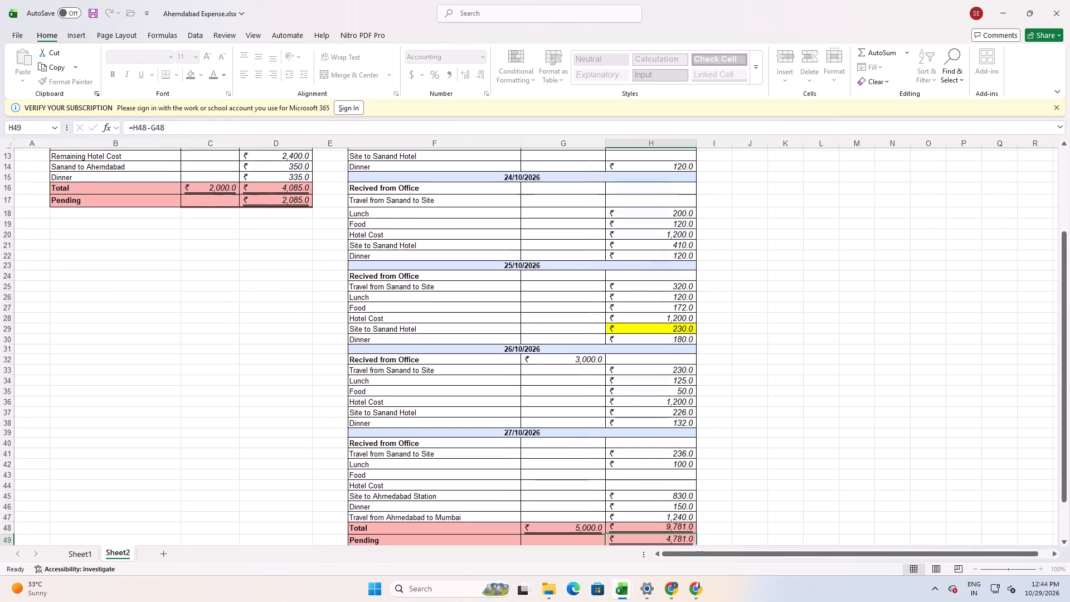
Enter a Food debit of 30 in the second table's 27/10/2026 section.
{"action": "scroll", "coordinate": [636, 493], "scroll_direction": "down", "scroll_amount": 1}
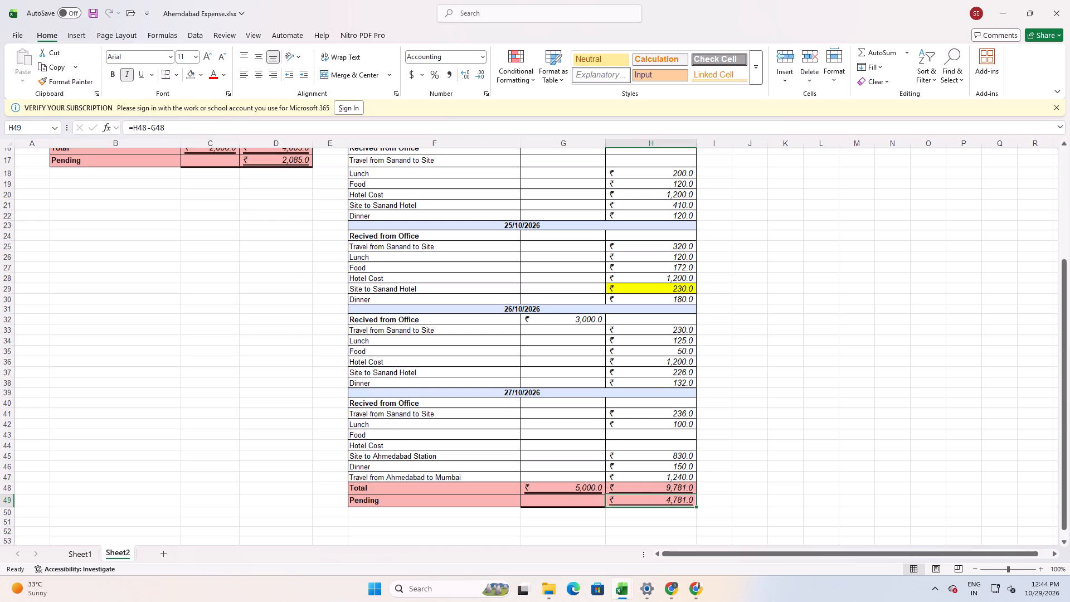
{"action": "left_click", "coordinate": [635, 432]}
{"action": "type", "text": "30"}
{"action": "key", "text": "Return"}
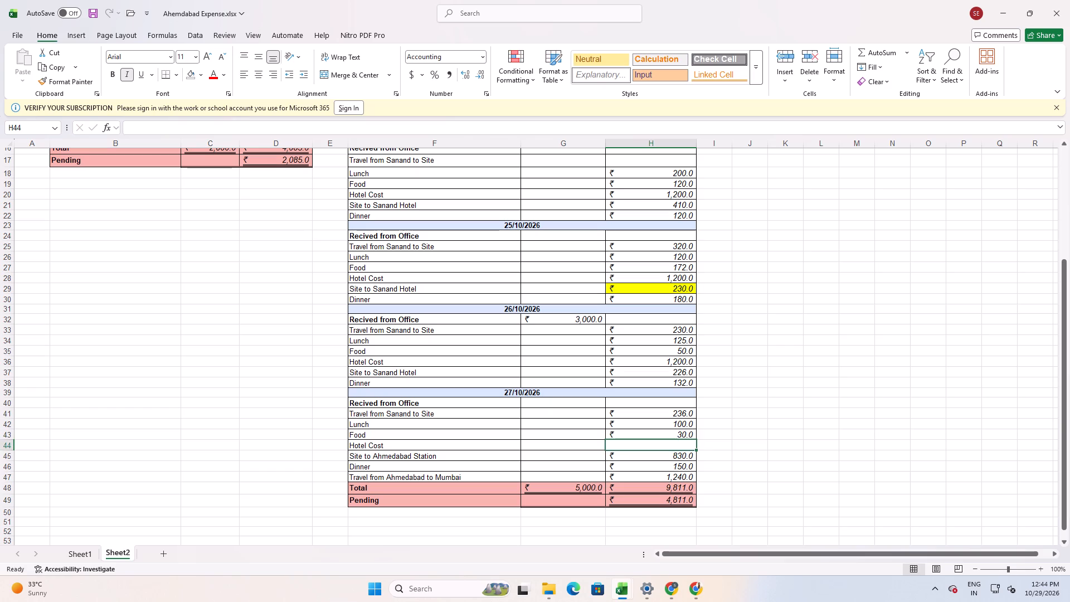
Enter a Travel from Sanand to Site debit of 220 in the second table's 24/10/2026 section.
{"action": "scroll", "coordinate": [487, 439], "scroll_direction": "up", "scroll_amount": 5}
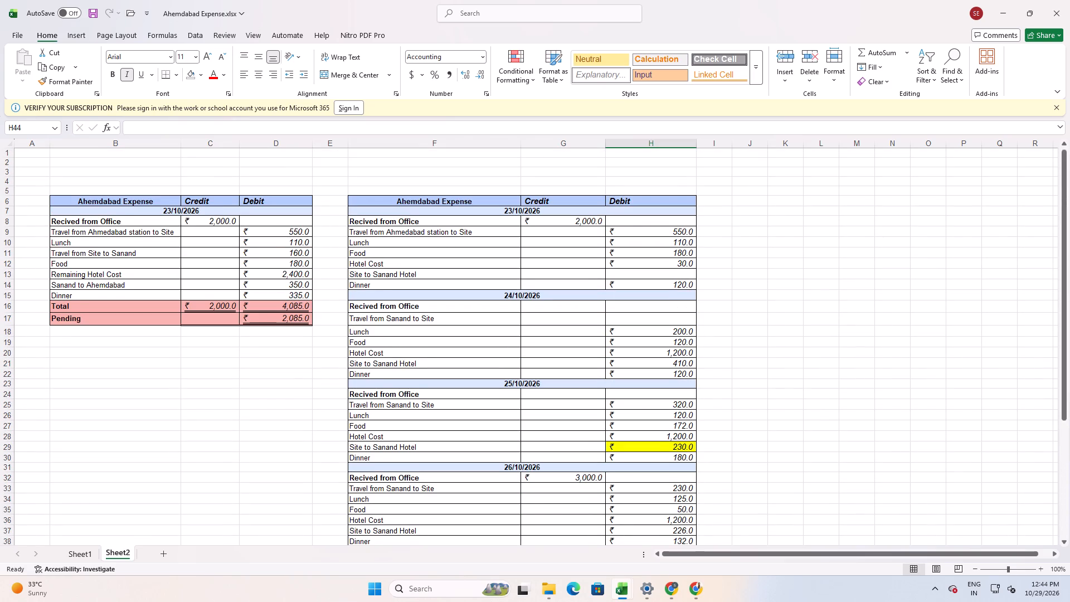
{"action": "scroll", "coordinate": [487, 439], "scroll_direction": "up", "scroll_amount": 3}
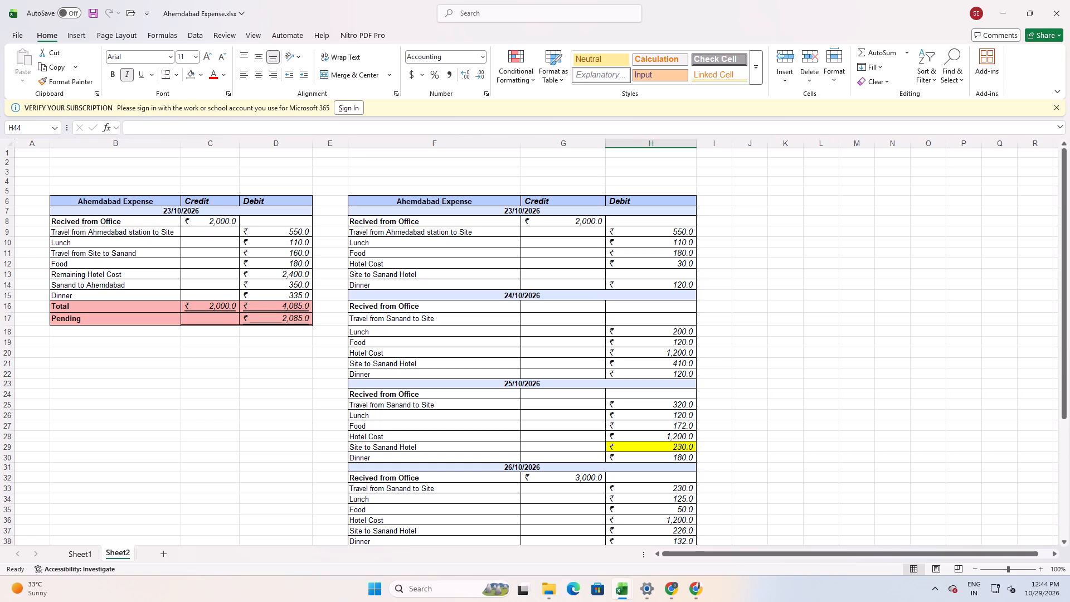
{"action": "key", "text": "alt+Tab"}
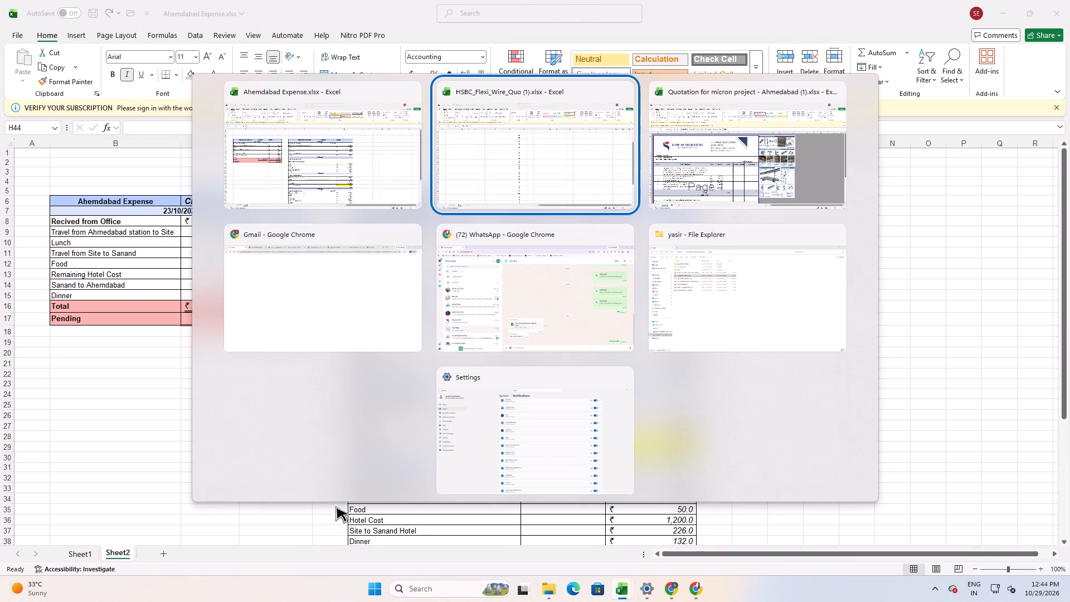
{"action": "left_click", "coordinate": [337, 529], "text": "alt"}
{"action": "left_click", "coordinate": [436, 312]}
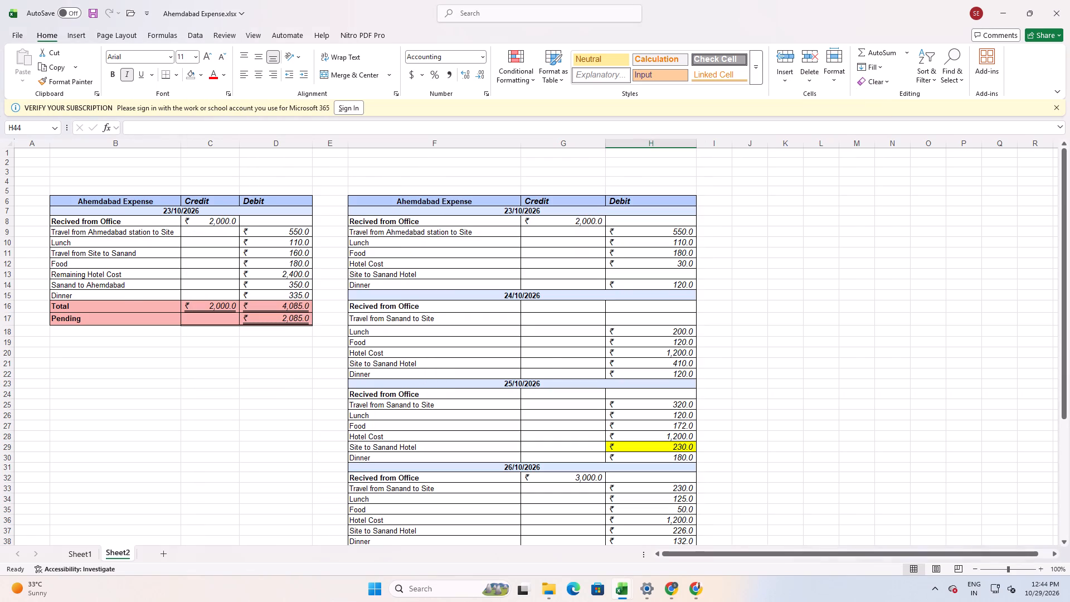
{"action": "left_click", "coordinate": [439, 317]}
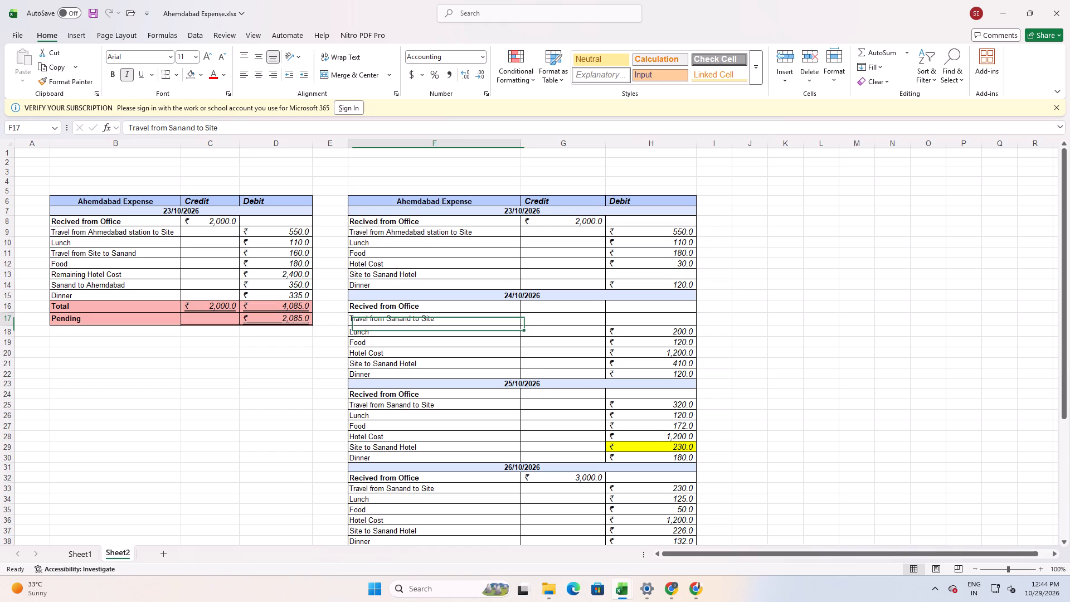
{"action": "left_click", "coordinate": [1053, 601]}
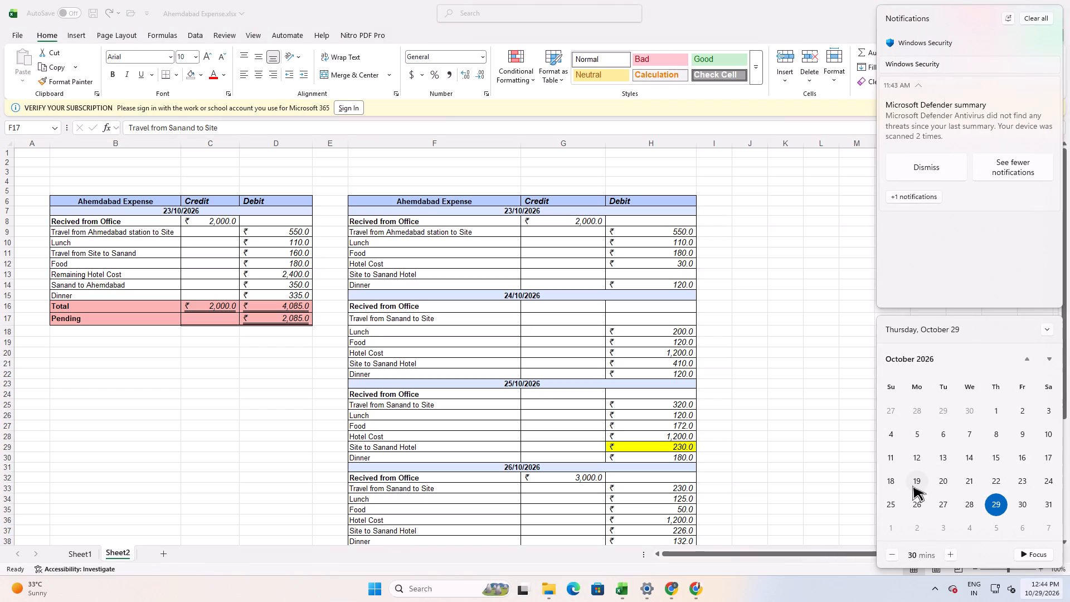
{"action": "left_click", "coordinate": [634, 409]}
{"action": "left_click", "coordinate": [658, 320]}
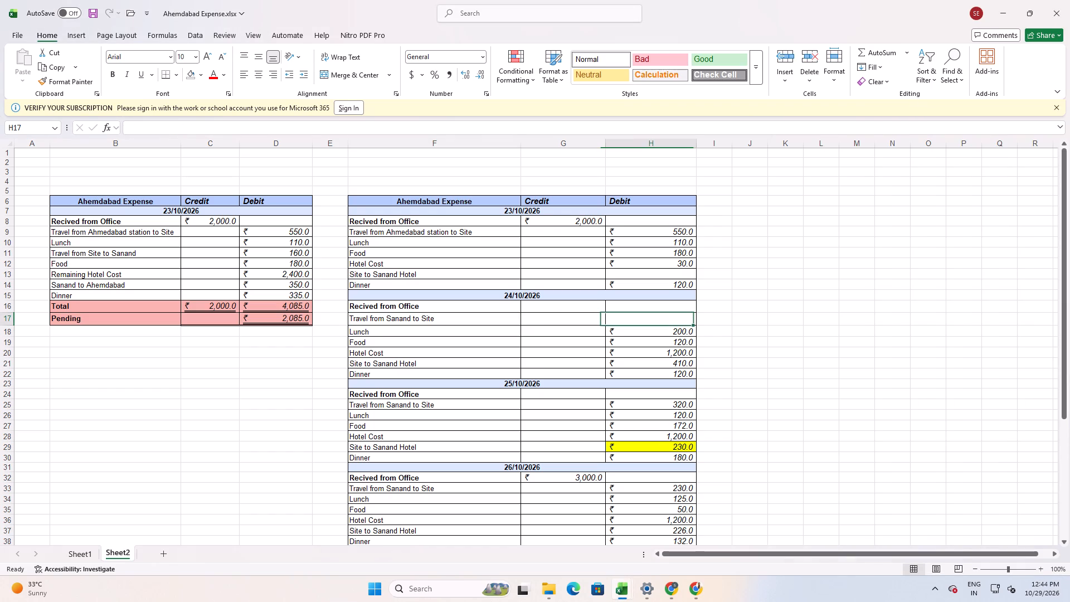
{"action": "key", "text": "2"}
{"action": "type", "text": "20"}
{"action": "key", "text": "Return"}
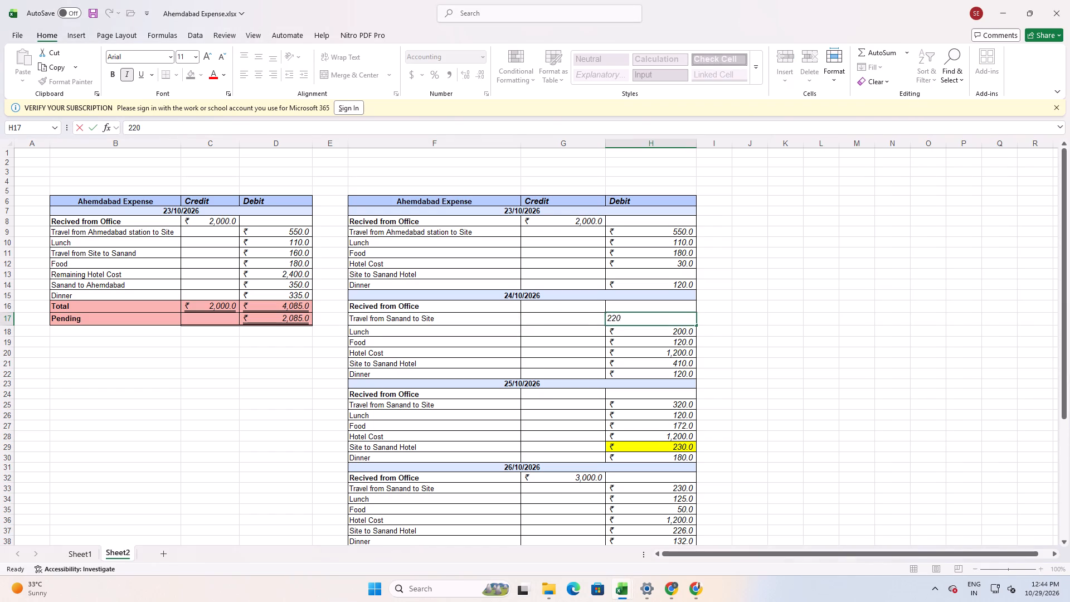
Recheck the cell range summed by the second table's debit Total formula against the daily entries.
{"action": "scroll", "coordinate": [604, 433], "scroll_direction": "down", "scroll_amount": 4}
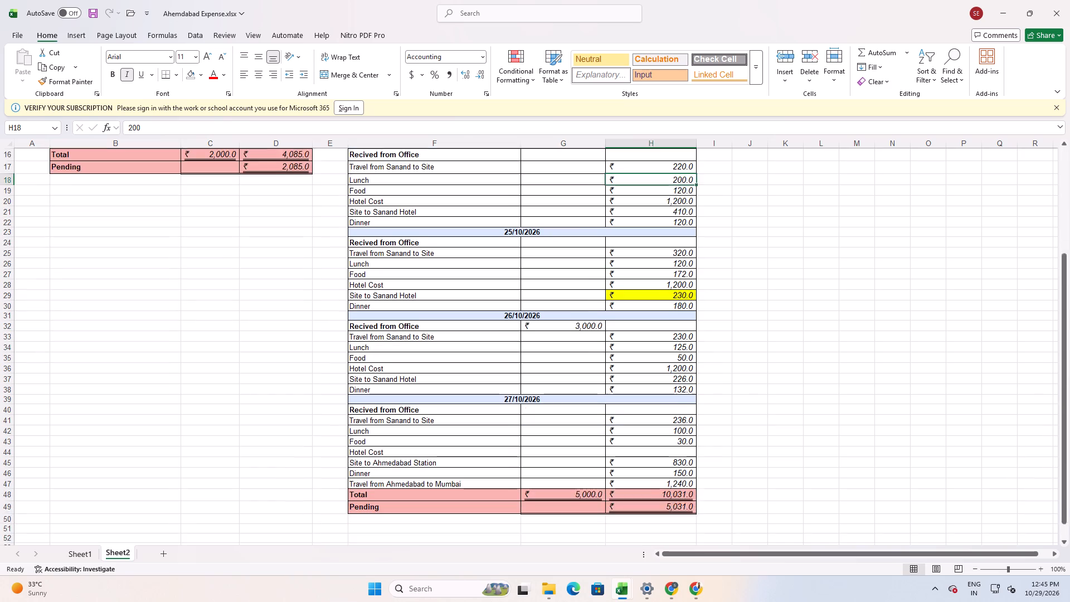
{"action": "scroll", "coordinate": [603, 436], "scroll_direction": "down", "scroll_amount": 1}
{"action": "double_click", "coordinate": [652, 457]}
{"action": "scroll", "coordinate": [653, 457], "scroll_direction": "up", "scroll_amount": 5}
{"action": "key", "text": "Escape"}
{"action": "left_click", "coordinate": [672, 370]}
{"action": "key", "text": "alt+Tab"}
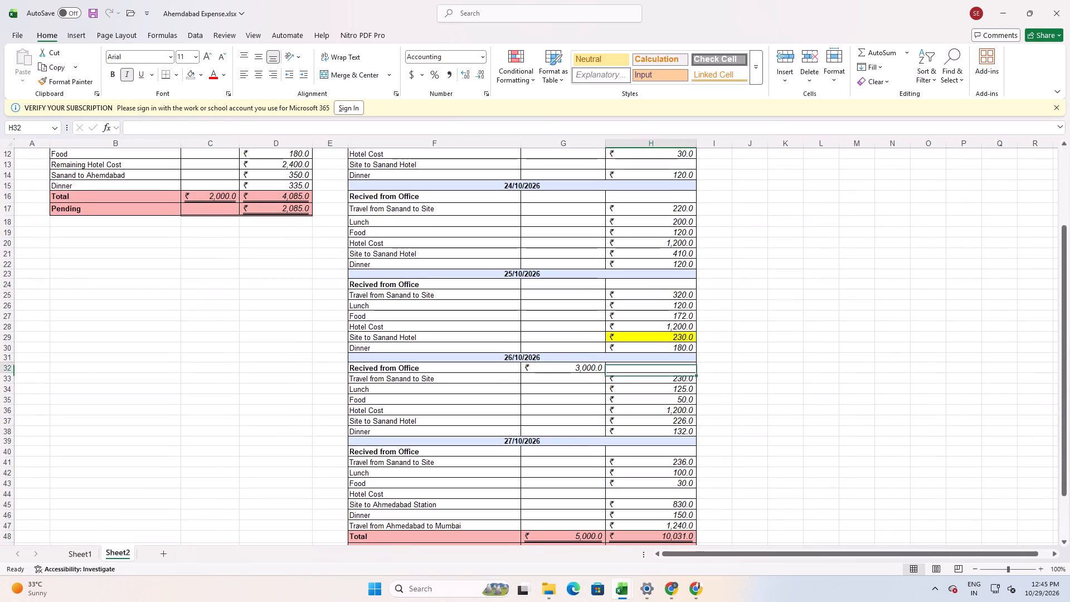
{"action": "key", "text": "alt+Tab"}
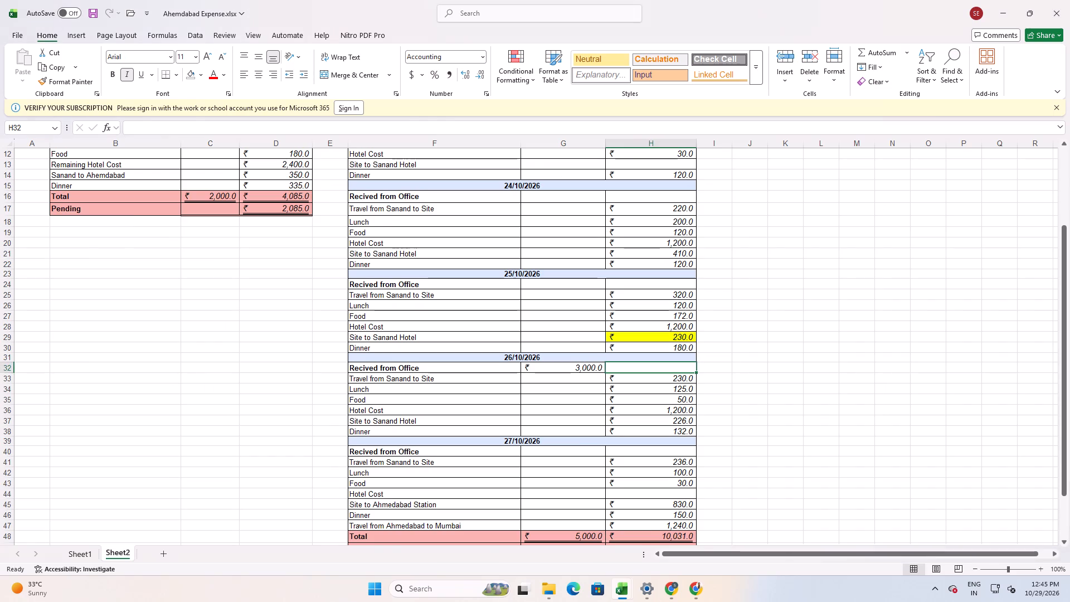
Enter a Site to Sanand Hotel debit of 1200 in the second table's 23/10/2026 section.
{"action": "scroll", "coordinate": [519, 377], "scroll_direction": "up", "scroll_amount": 3}
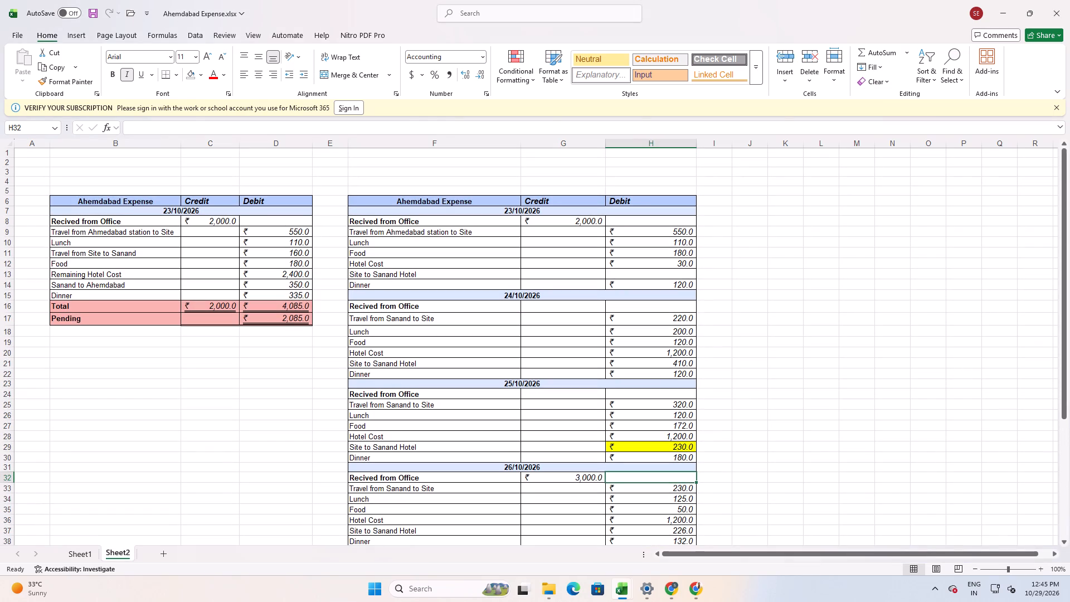
{"action": "left_click", "coordinate": [654, 273]}
{"action": "type", "text": "1200"}
{"action": "key", "text": "Return"}
Review the second table's daily entries from 23/10/2026 to 27/10/2026 together with its Total and Pending rows.
{"action": "scroll", "coordinate": [723, 371], "scroll_direction": "down", "scroll_amount": 9}
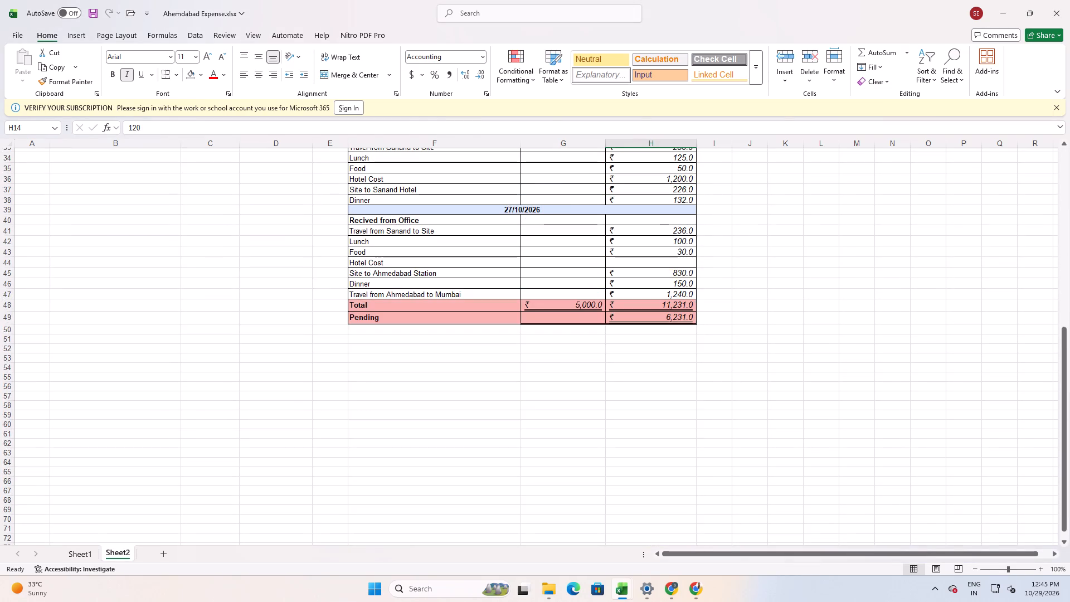
{"action": "scroll", "coordinate": [674, 482], "scroll_direction": "up", "scroll_amount": 5}
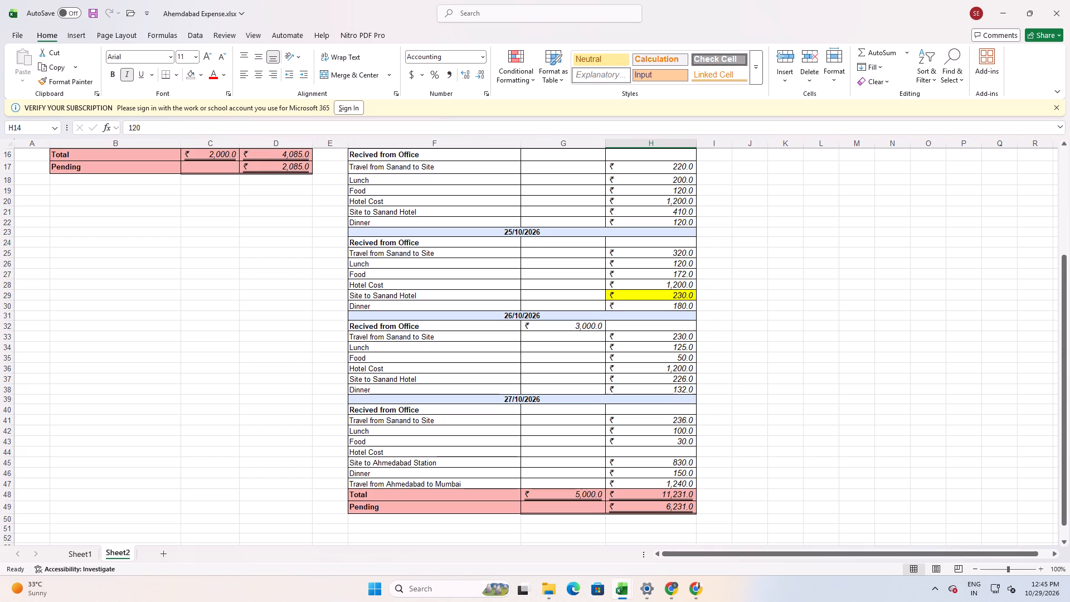
{"action": "scroll", "coordinate": [546, 454], "scroll_direction": "up", "scroll_amount": 5}
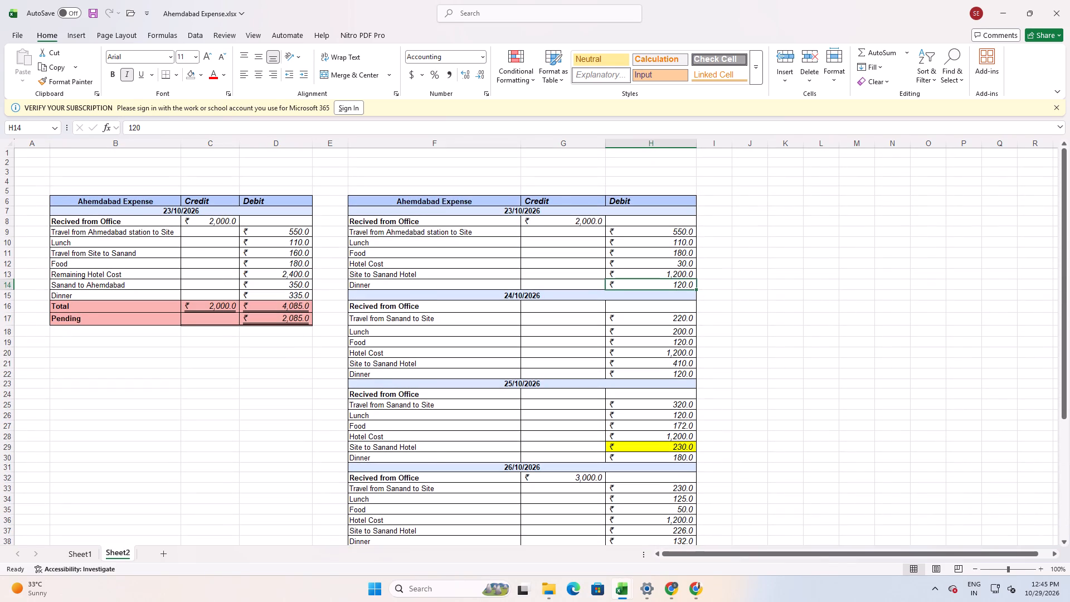
{"action": "scroll", "coordinate": [528, 490], "scroll_direction": "down", "scroll_amount": 5}
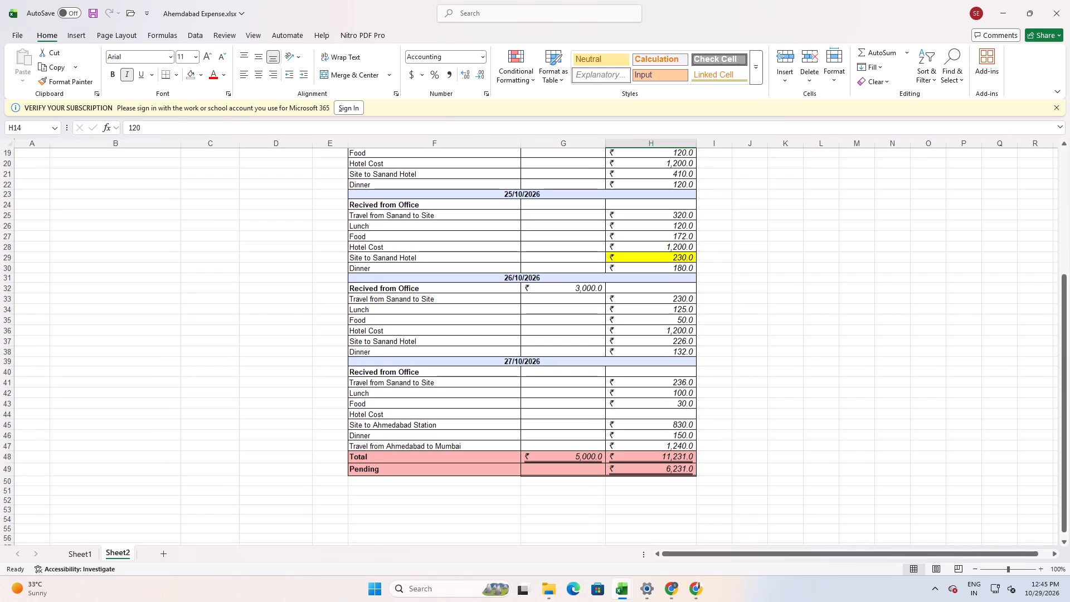
{"action": "scroll", "coordinate": [537, 473], "scroll_direction": "up", "scroll_amount": 10}
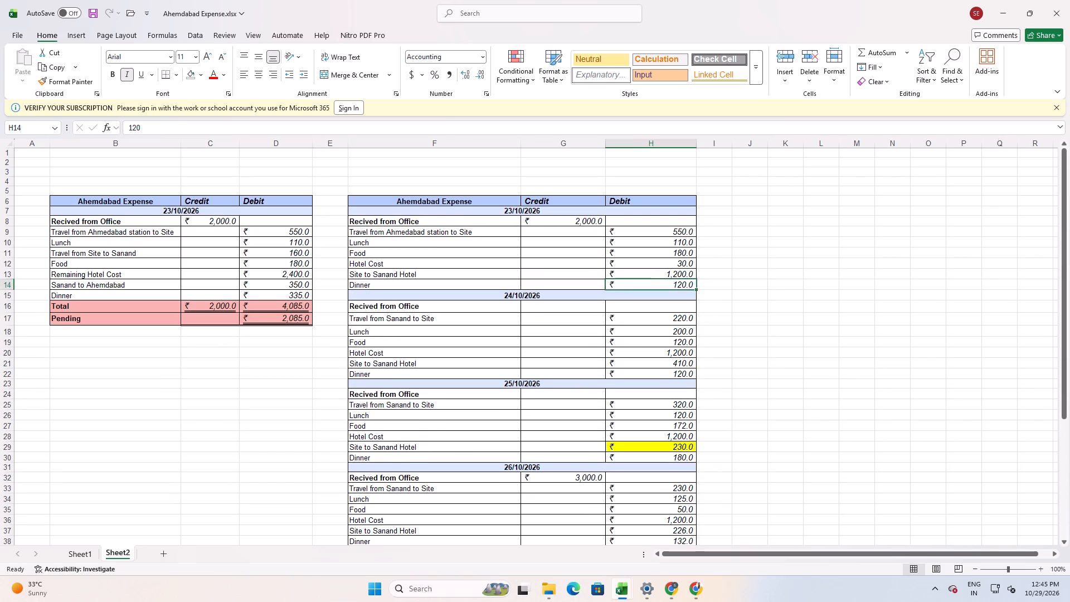
Save the Ahemdabad Expense workbook.
{"action": "key", "text": "ctrl+s"}
Compare the second table's entries and totals with the expense figures summed in the HSBC_Flexi_Wire_Quo (1) workbook.
{"action": "scroll", "coordinate": [528, 475], "scroll_direction": "down", "scroll_amount": 4}
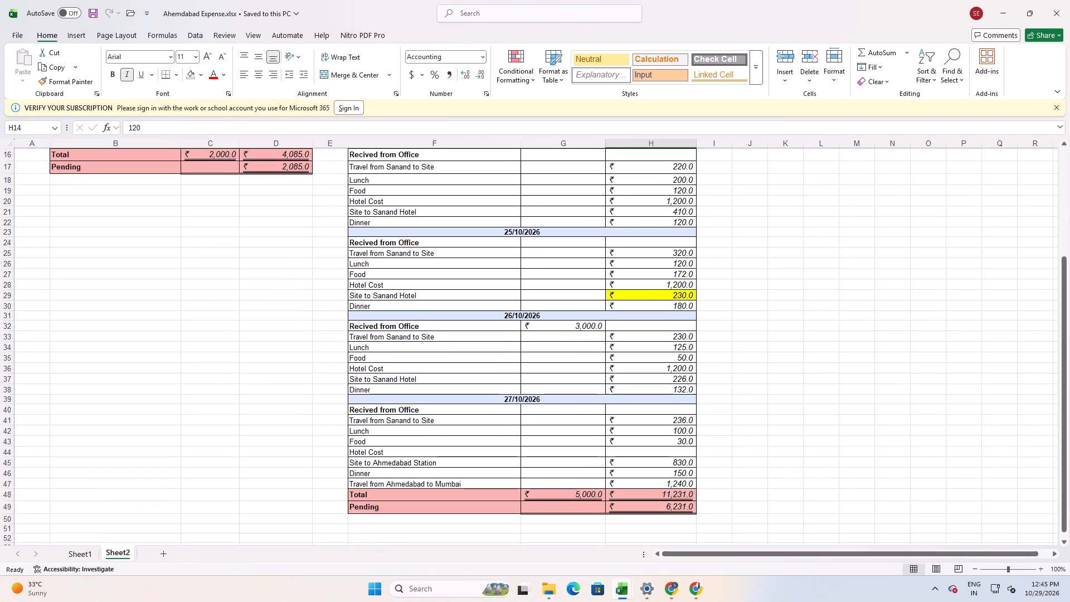
{"action": "scroll", "coordinate": [528, 475], "scroll_direction": "down", "scroll_amount": 2}
{"action": "scroll", "coordinate": [528, 475], "scroll_direction": "up", "scroll_amount": 7}
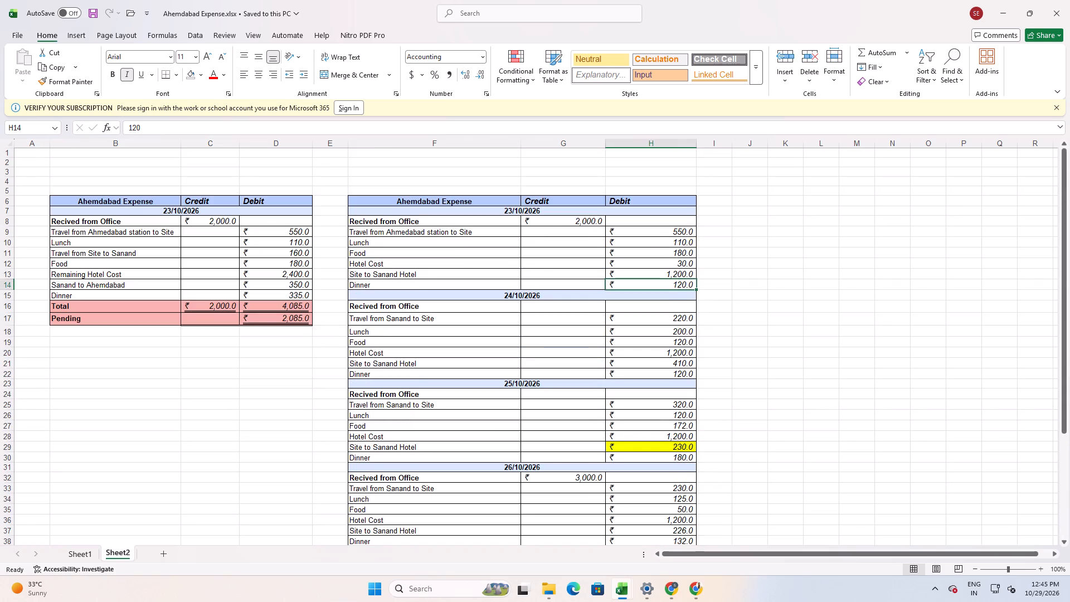
{"action": "scroll", "coordinate": [528, 475], "scroll_direction": "down", "scroll_amount": 4}
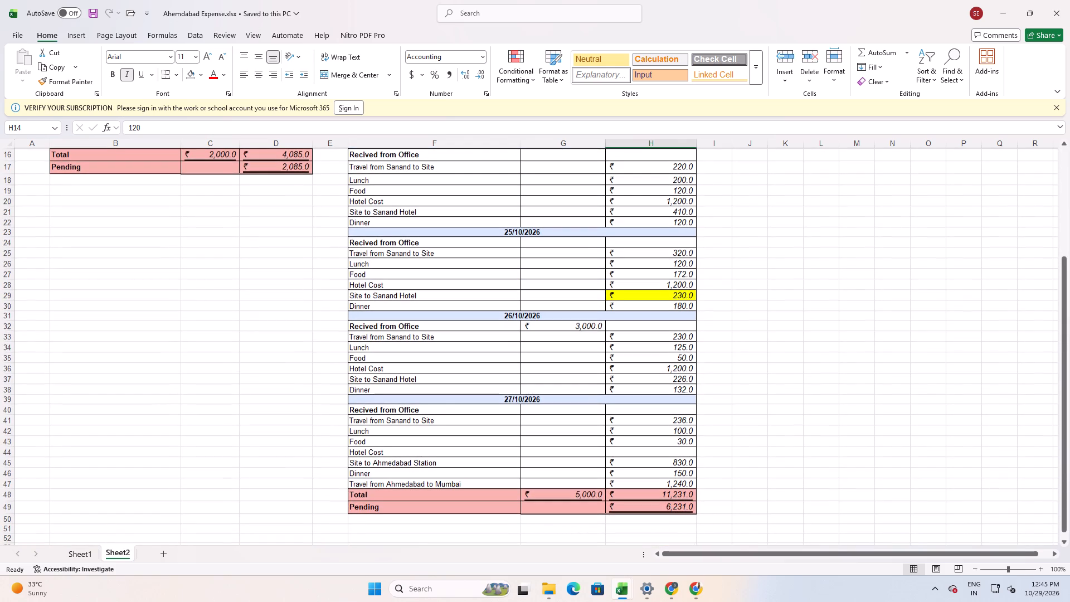
{"action": "key", "text": "alt+Tab"}
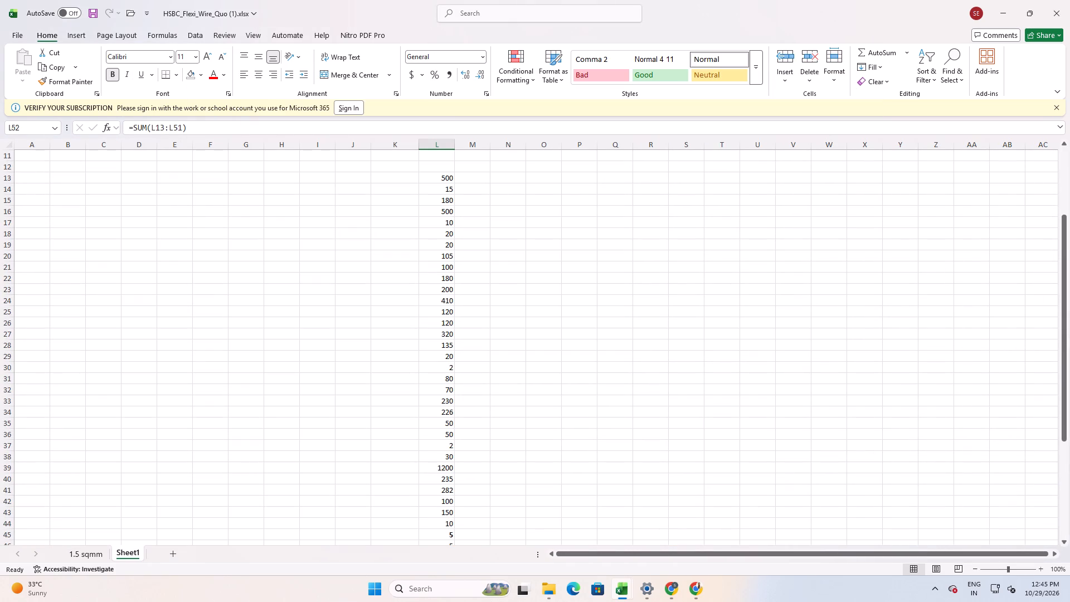
{"action": "key", "text": "alt+Tab"}
{"action": "scroll", "coordinate": [552, 485], "scroll_direction": "up", "scroll_amount": 6}
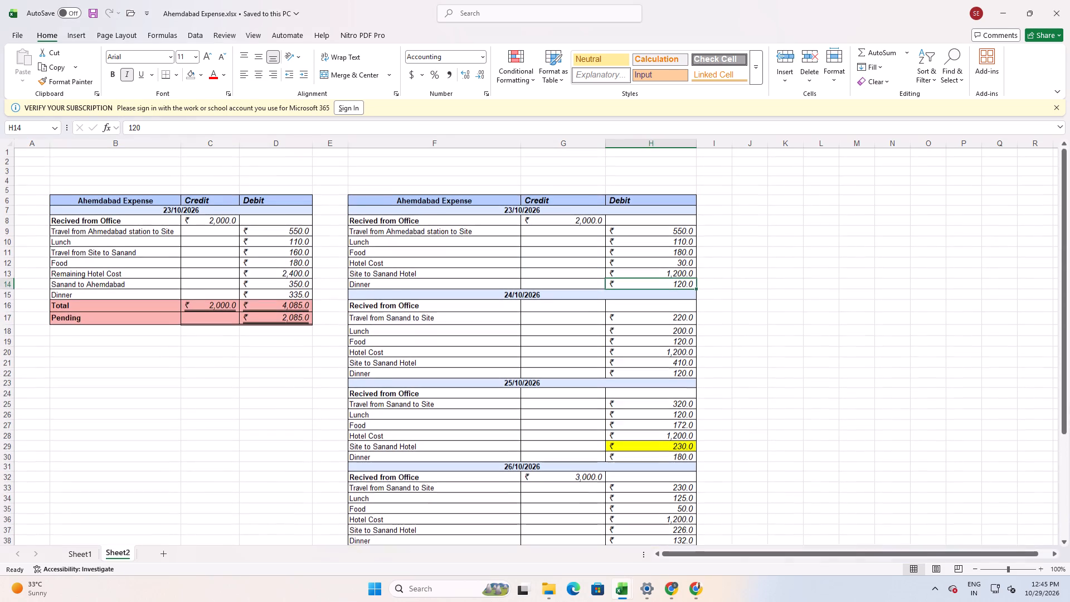
{"action": "scroll", "coordinate": [552, 485], "scroll_direction": "up", "scroll_amount": 2}
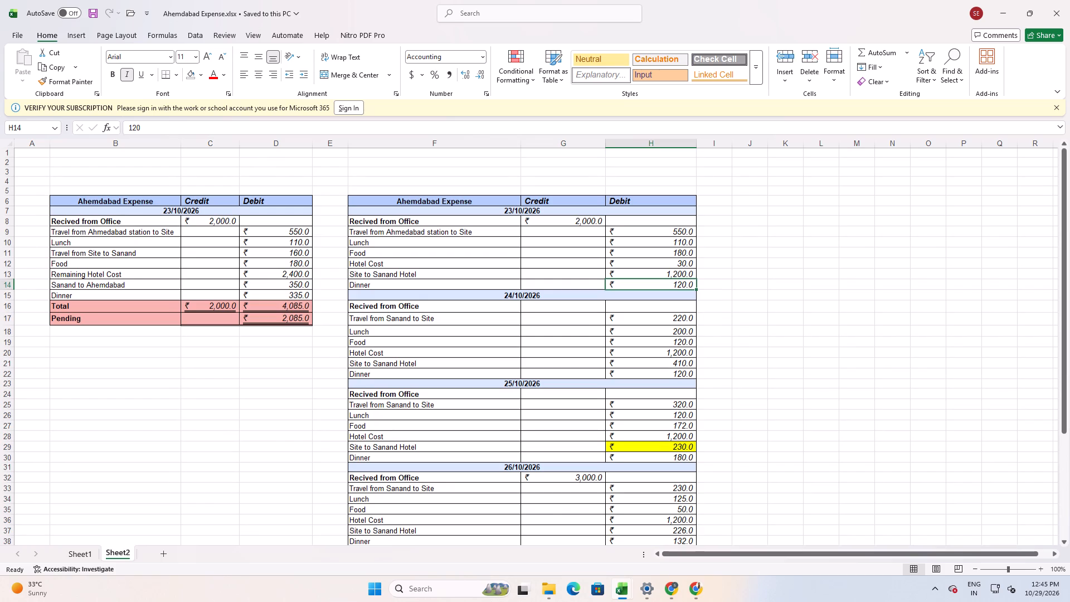
Remove the yellow fill from the Site to Sanand Hotel debit in the second table's 25/10/2026 section.
{"action": "left_click_drag", "start_coordinate": [395, 198], "coordinate": [645, 528]}
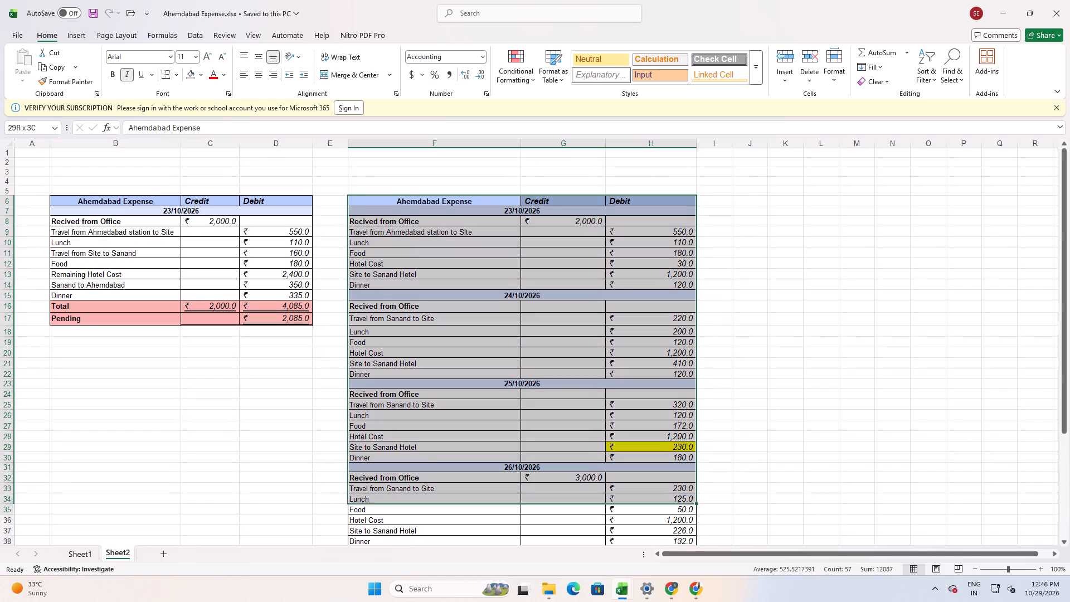
{"action": "left_click_drag", "start_coordinate": [645, 528], "coordinate": [651, 460]}
{"action": "left_click", "coordinate": [667, 387]}
{"action": "left_click_drag", "start_coordinate": [670, 339], "coordinate": [669, 358]}
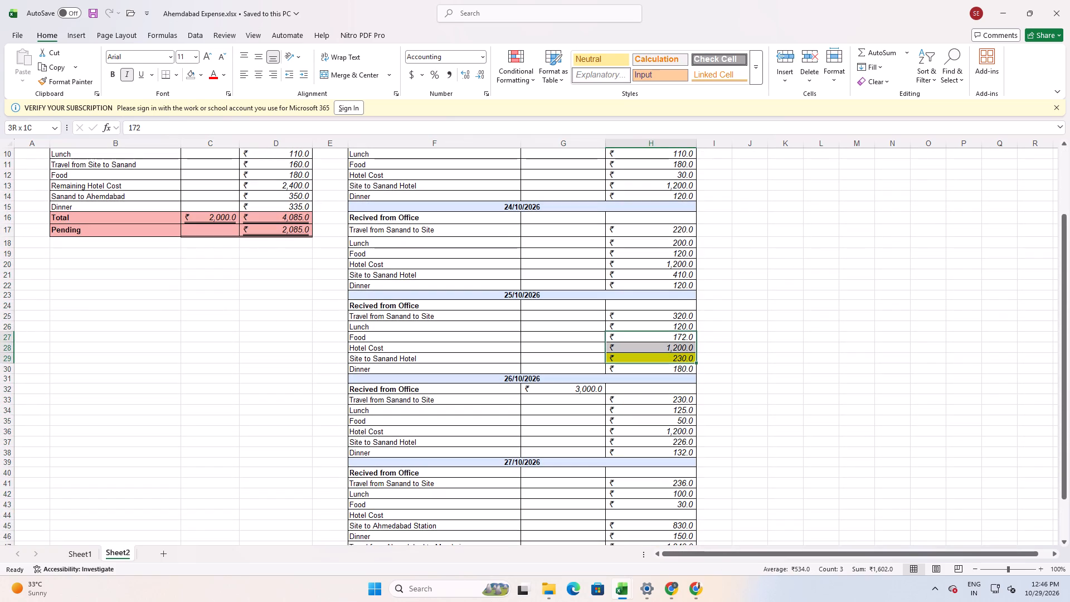
{"action": "left_click_drag", "start_coordinate": [669, 358], "coordinate": [669, 360]}
{"action": "left_click", "coordinate": [192, 75]}
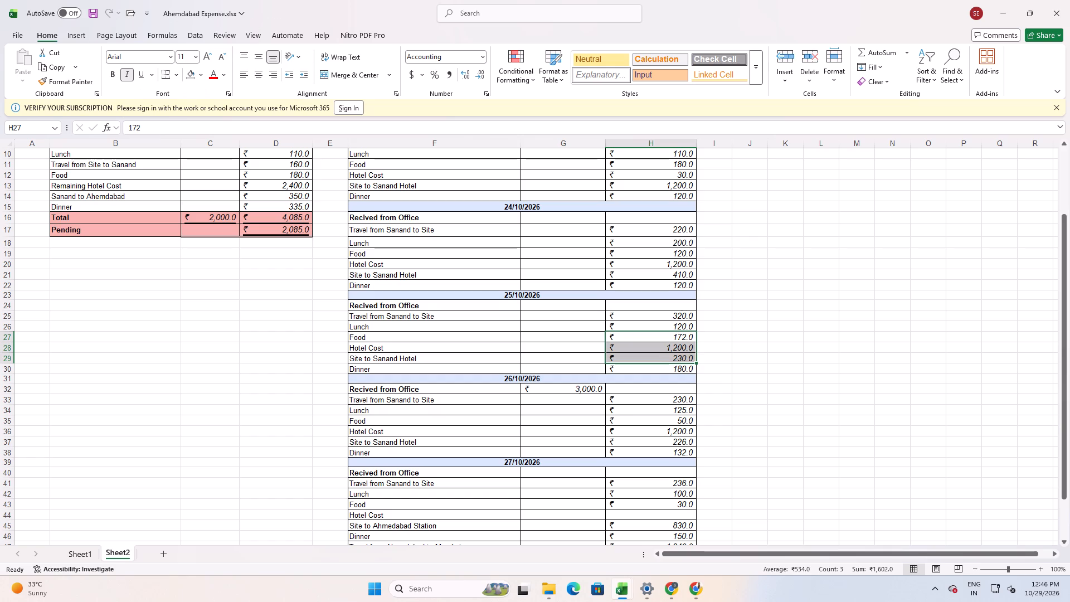
Save the Ahemdabad Expense workbook with the highlight cleared.
{"action": "left_click", "coordinate": [563, 450]}
{"action": "key", "text": "ctrl+s"}
{"action": "left_click", "coordinate": [572, 427]}
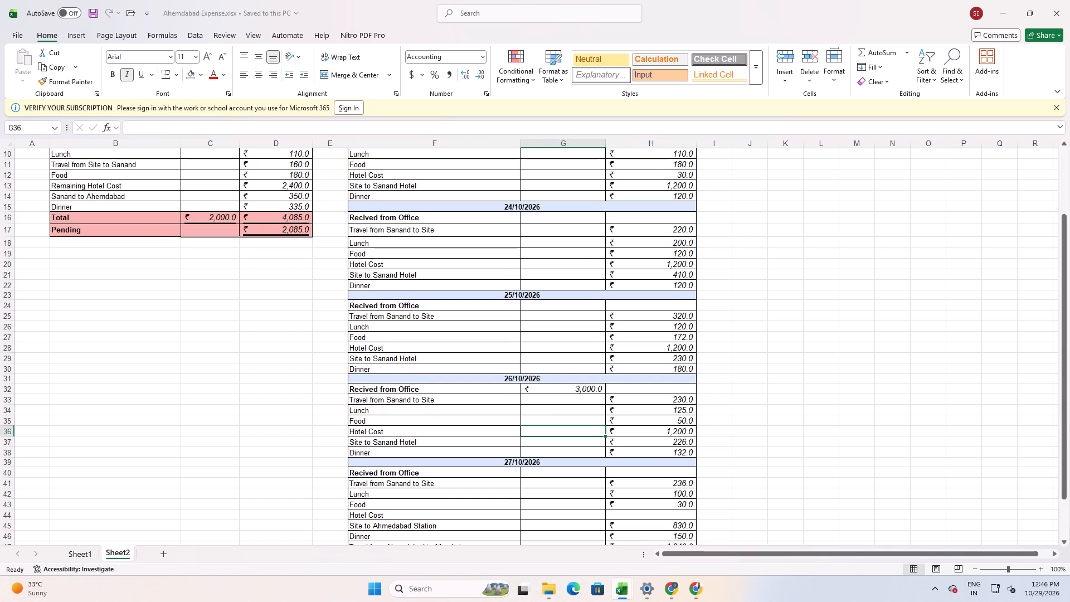
Set the Travel from Ahmedabad to Mumbai debit in the second table's 27/10/2026 section to 1200.
{"action": "scroll", "coordinate": [572, 427], "scroll_direction": "up", "scroll_amount": 3}
{"action": "left_click_drag", "start_coordinate": [397, 202], "coordinate": [588, 294]}
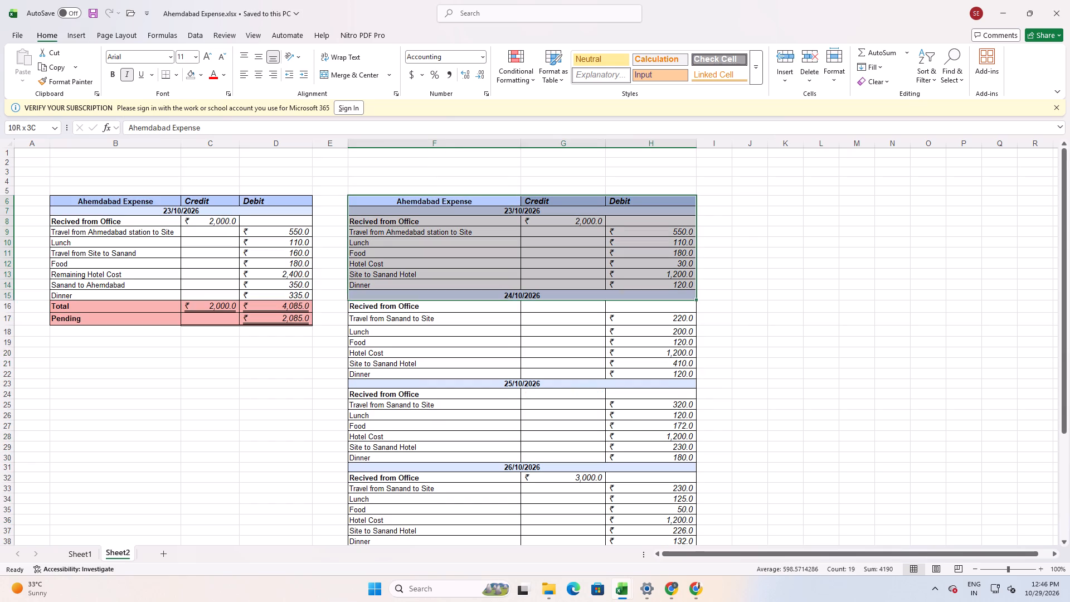
{"action": "left_click_drag", "start_coordinate": [588, 294], "coordinate": [650, 561]}
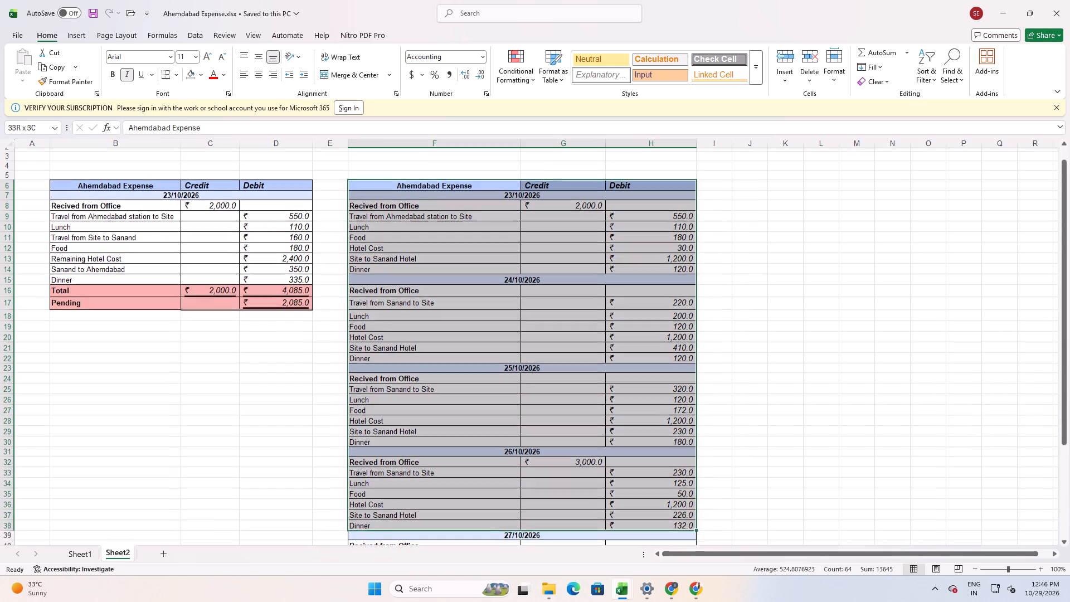
{"action": "left_click_drag", "start_coordinate": [650, 561], "coordinate": [649, 572]}
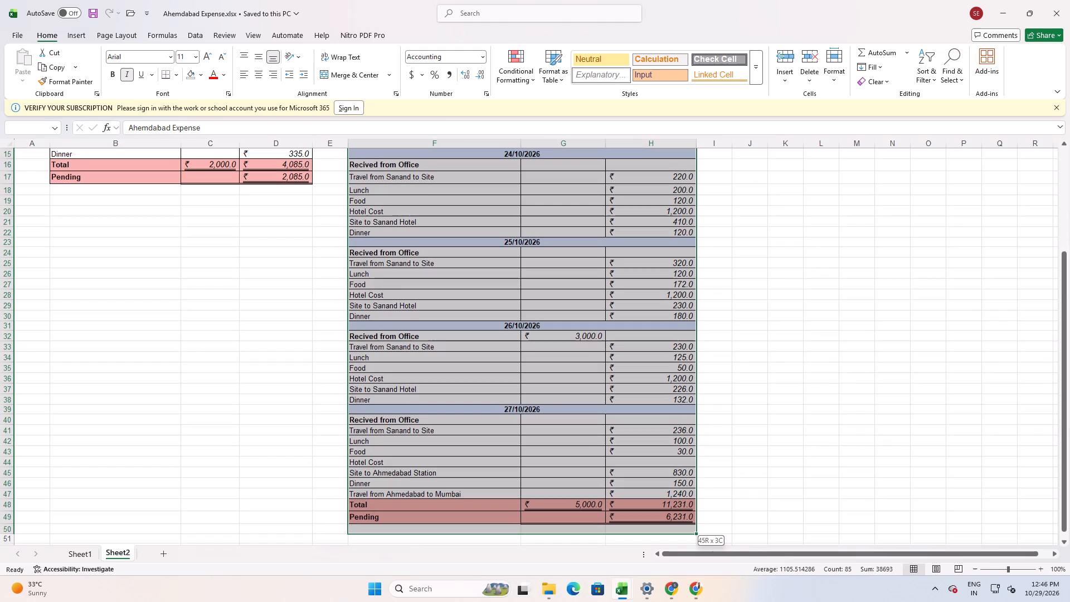
{"action": "left_click_drag", "start_coordinate": [649, 572], "coordinate": [645, 503]}
{"action": "left_click", "coordinate": [657, 479]}
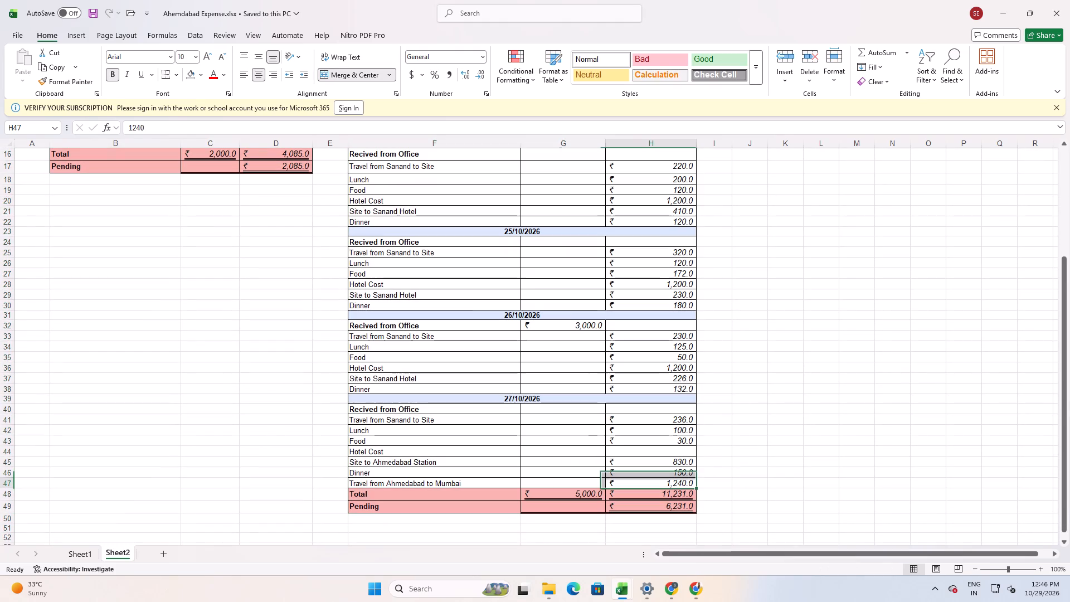
{"action": "type", "text": "1200"}
{"action": "key", "text": "Return"}
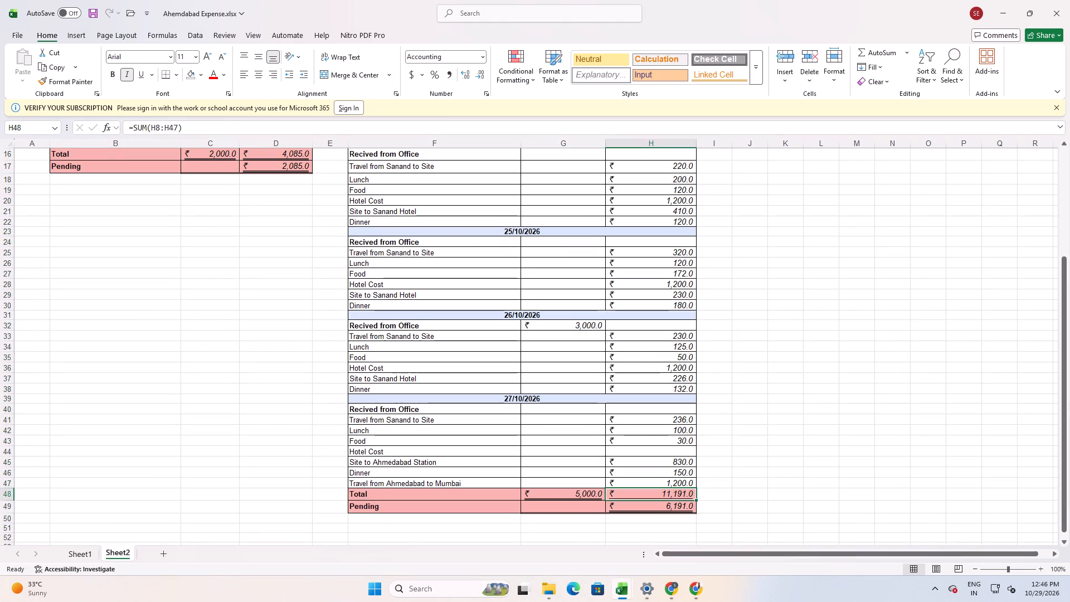
Save the Ahemdabad Expense workbook with the revised Mumbai travel debit.
{"action": "scroll", "coordinate": [694, 488], "scroll_direction": "up", "scroll_amount": 10}
{"action": "left_click_drag", "start_coordinate": [449, 201], "coordinate": [518, 237]}
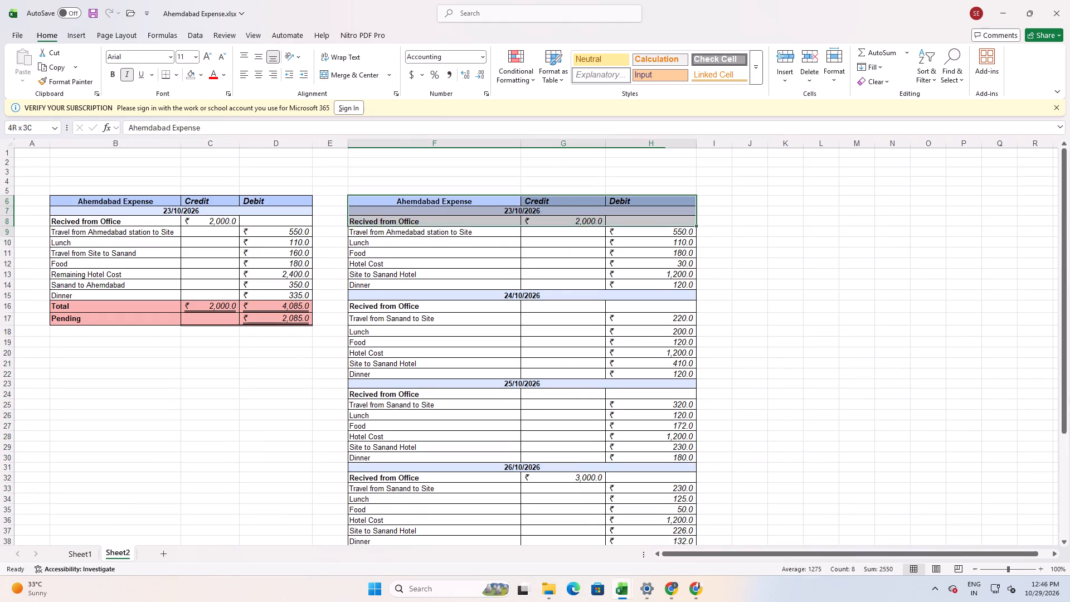
{"action": "left_click_drag", "start_coordinate": [518, 237], "coordinate": [633, 440]}
{"action": "left_click", "coordinate": [632, 415]}
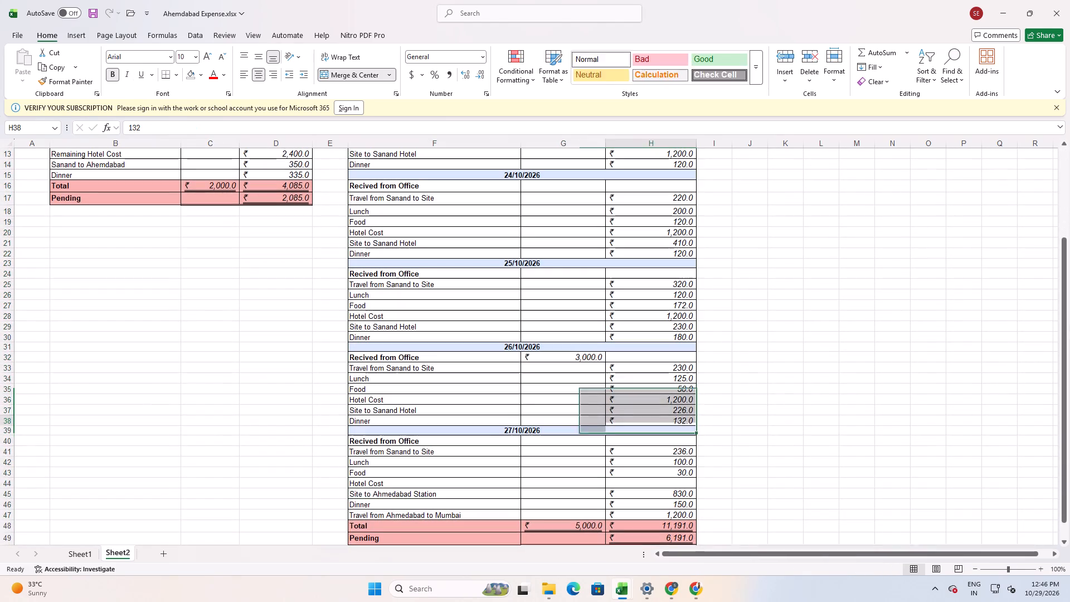
{"action": "key", "text": "ctrl+s"}
Copy the entire second Ahemdabad Expense table, from its header row through the Pending row.
{"action": "scroll", "coordinate": [500, 376], "scroll_direction": "up", "scroll_amount": 8}
{"action": "left_click_drag", "start_coordinate": [444, 201], "coordinate": [452, 210]}
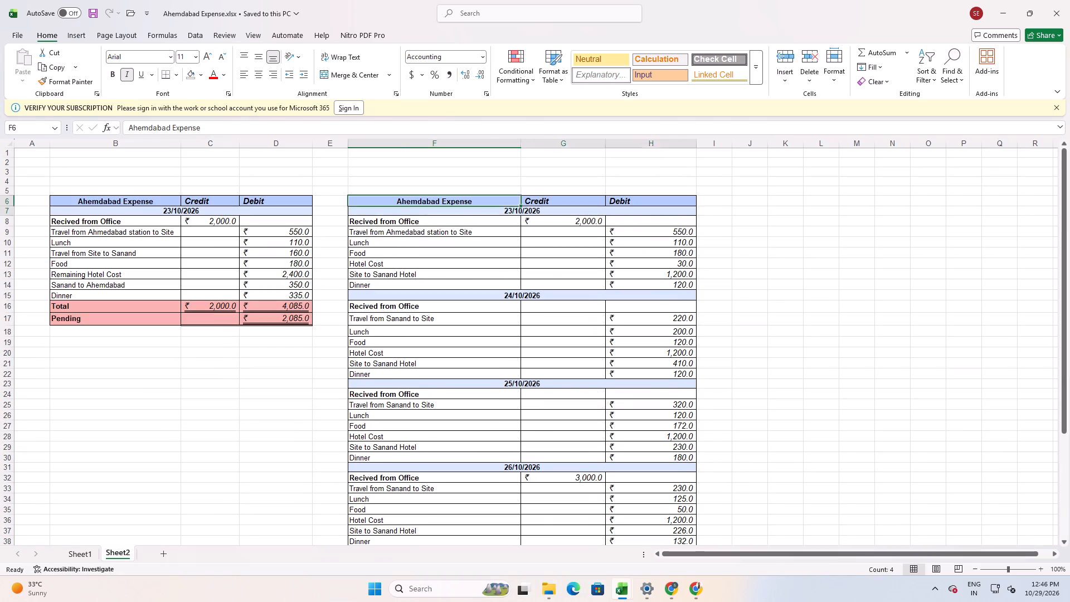
{"action": "left_click_drag", "start_coordinate": [452, 210], "coordinate": [617, 538]}
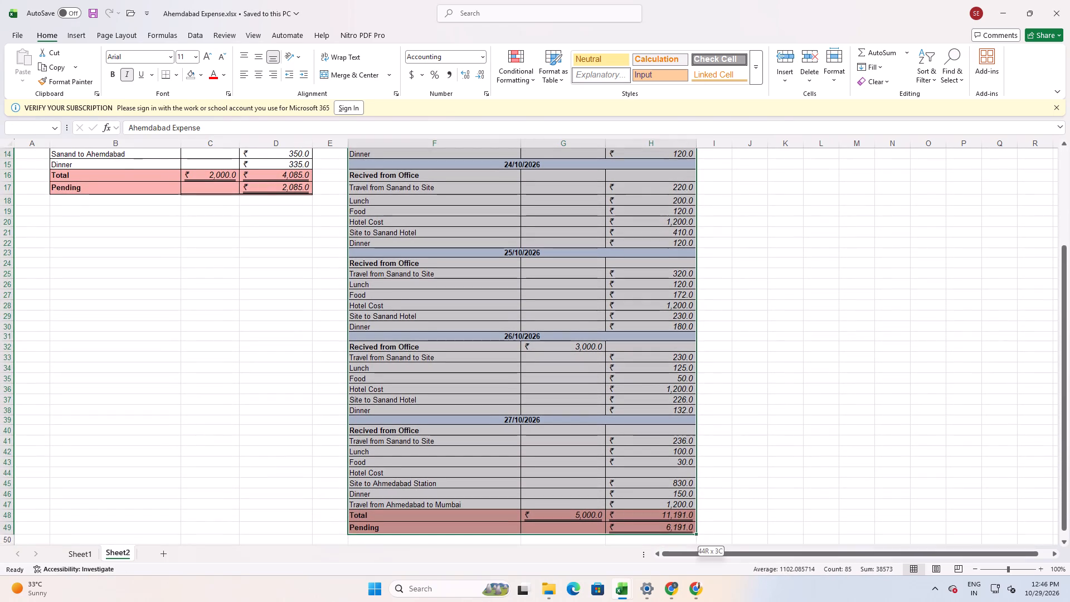
{"action": "left_click_drag", "start_coordinate": [617, 538], "coordinate": [621, 527]}
{"action": "key", "text": "ctrl+c"}
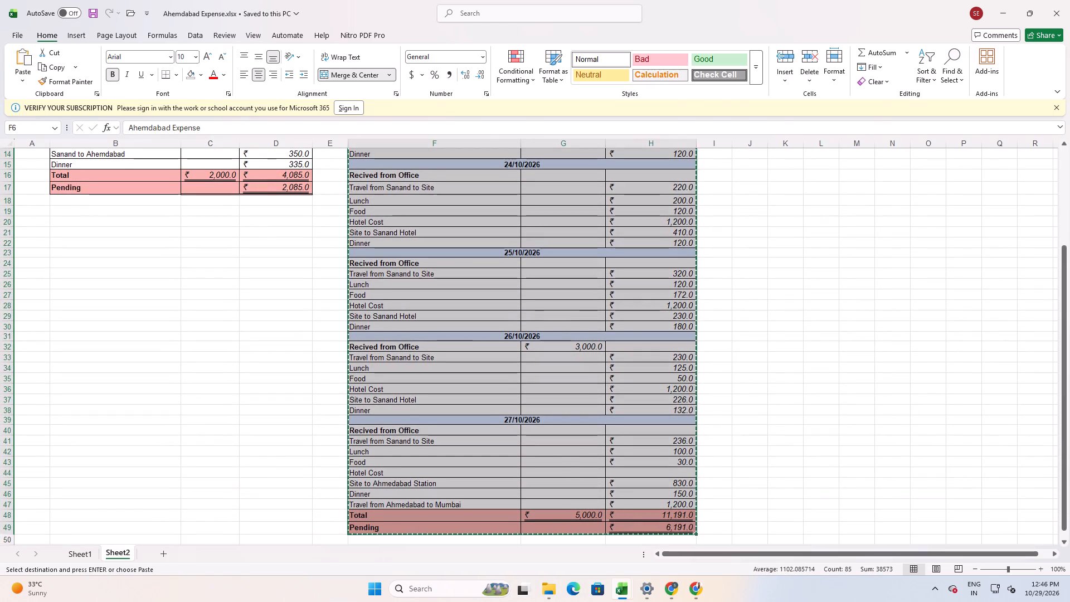
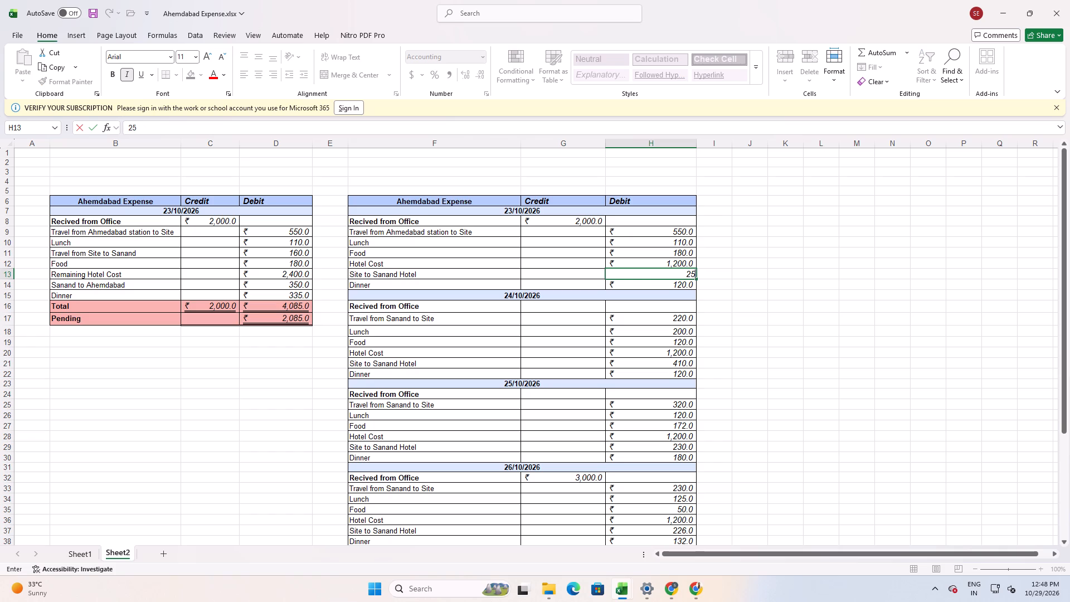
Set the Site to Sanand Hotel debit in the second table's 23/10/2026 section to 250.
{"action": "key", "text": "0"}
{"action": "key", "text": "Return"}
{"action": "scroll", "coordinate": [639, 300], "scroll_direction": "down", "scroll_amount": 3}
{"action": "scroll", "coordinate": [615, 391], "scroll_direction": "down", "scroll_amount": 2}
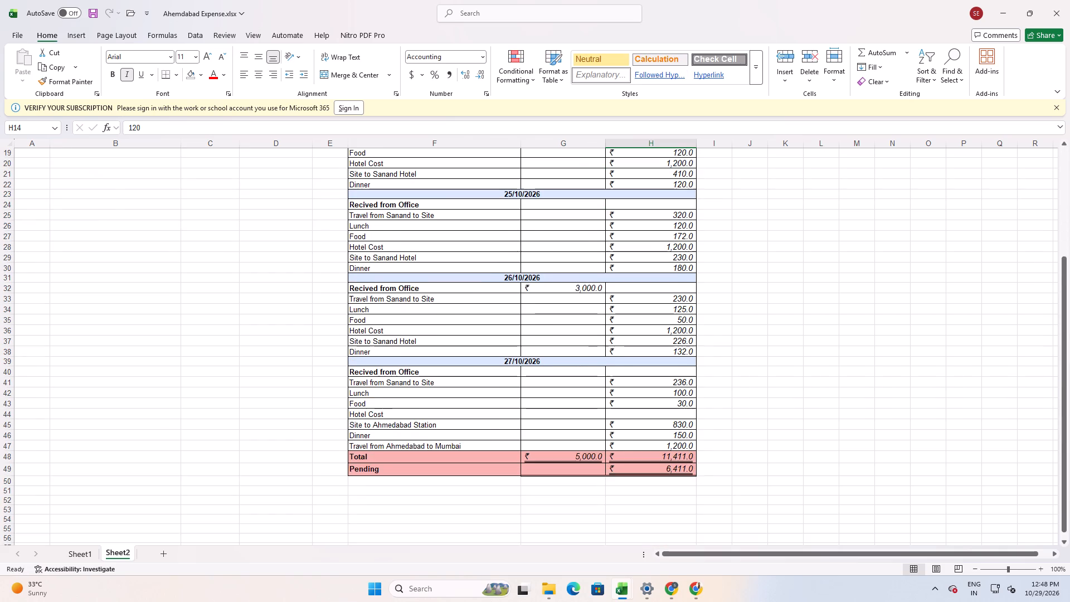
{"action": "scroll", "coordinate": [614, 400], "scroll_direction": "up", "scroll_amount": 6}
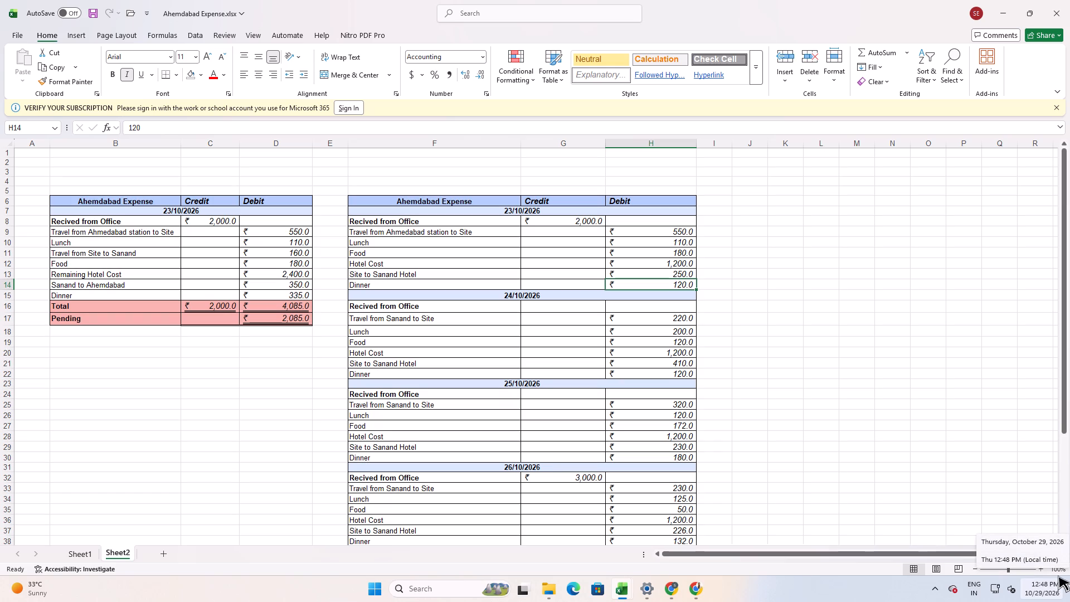
Check the October 2026 calendar and review the dated entries in the second Ahemdabad Expense table.
{"action": "left_click", "coordinate": [1049, 591]}
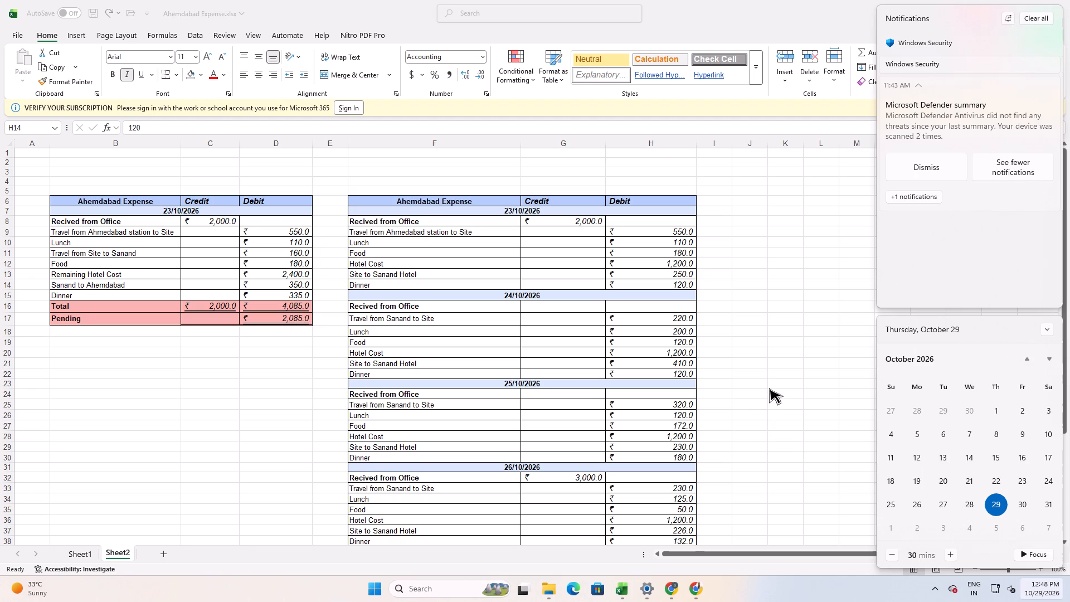
{"action": "scroll", "coordinate": [772, 401], "scroll_direction": "down", "scroll_amount": 5}
{"action": "scroll", "coordinate": [763, 414], "scroll_direction": "up", "scroll_amount": 5}
{"action": "left_click", "coordinate": [487, 337]}
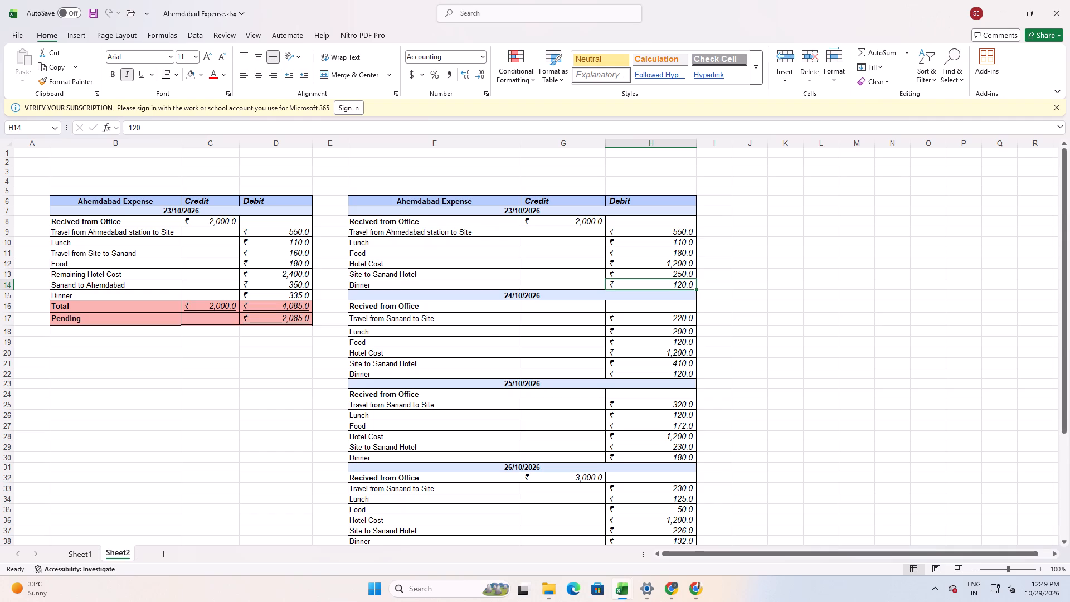
{"action": "left_click_drag", "start_coordinate": [479, 232], "coordinate": [510, 281]}
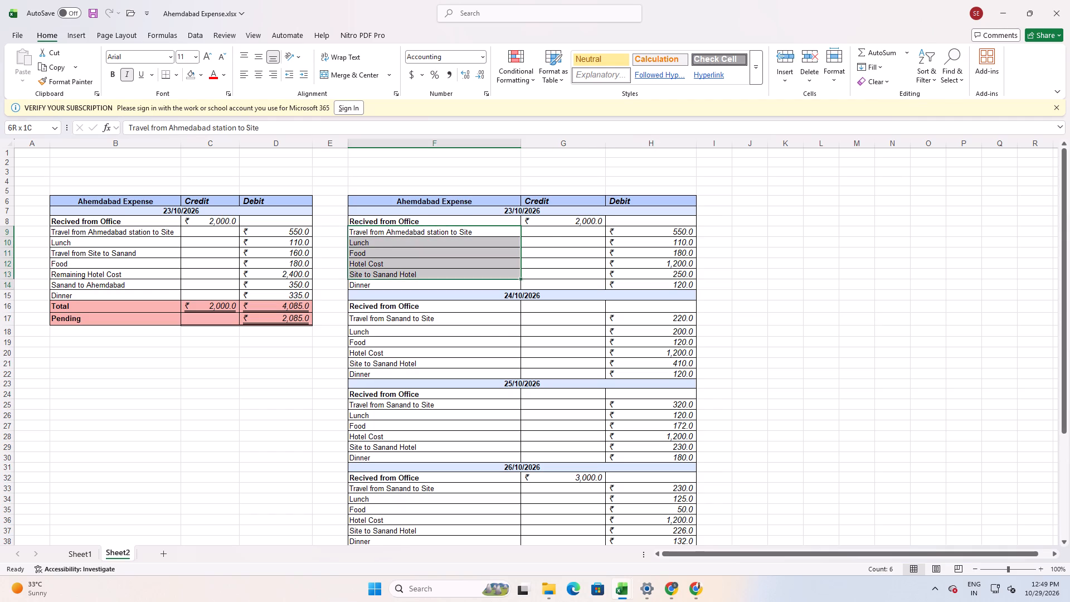
{"action": "left_click_drag", "start_coordinate": [510, 281], "coordinate": [515, 288]}
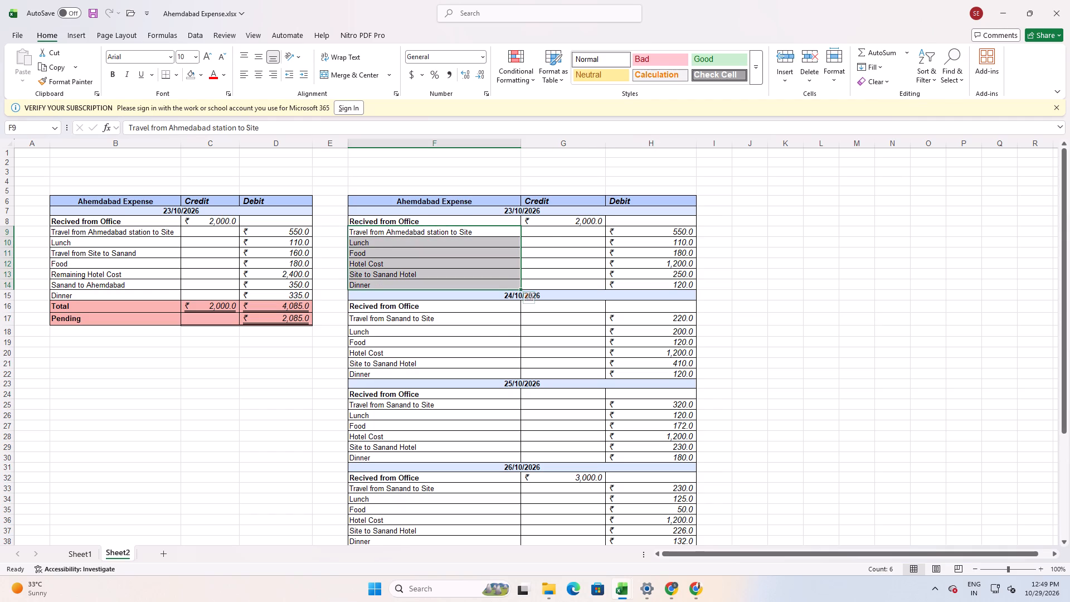
{"action": "left_click", "coordinate": [648, 262]}
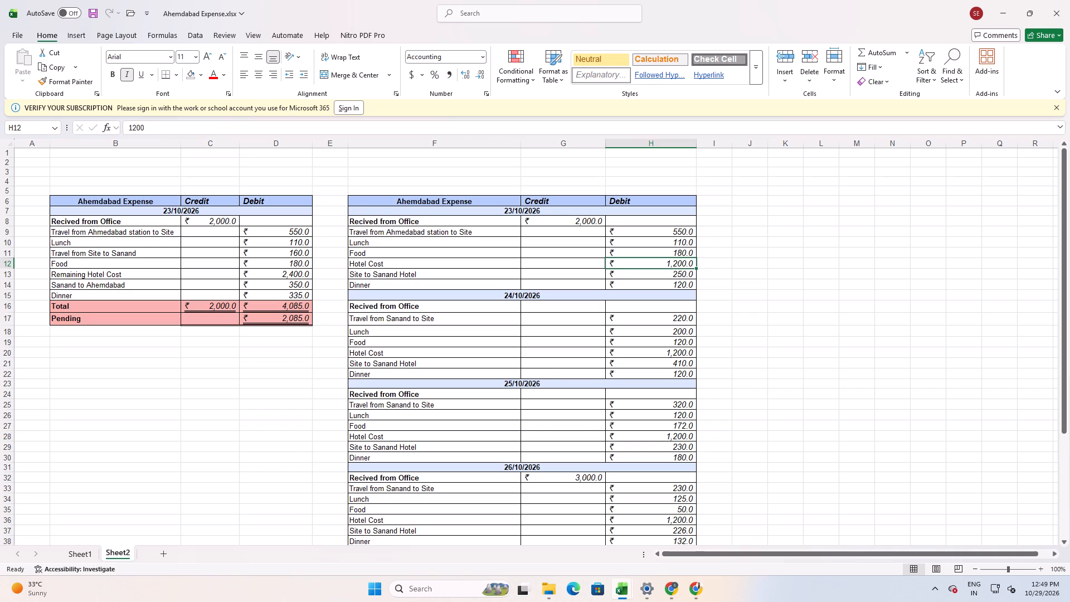
{"action": "left_click_drag", "start_coordinate": [507, 395], "coordinate": [619, 395]}
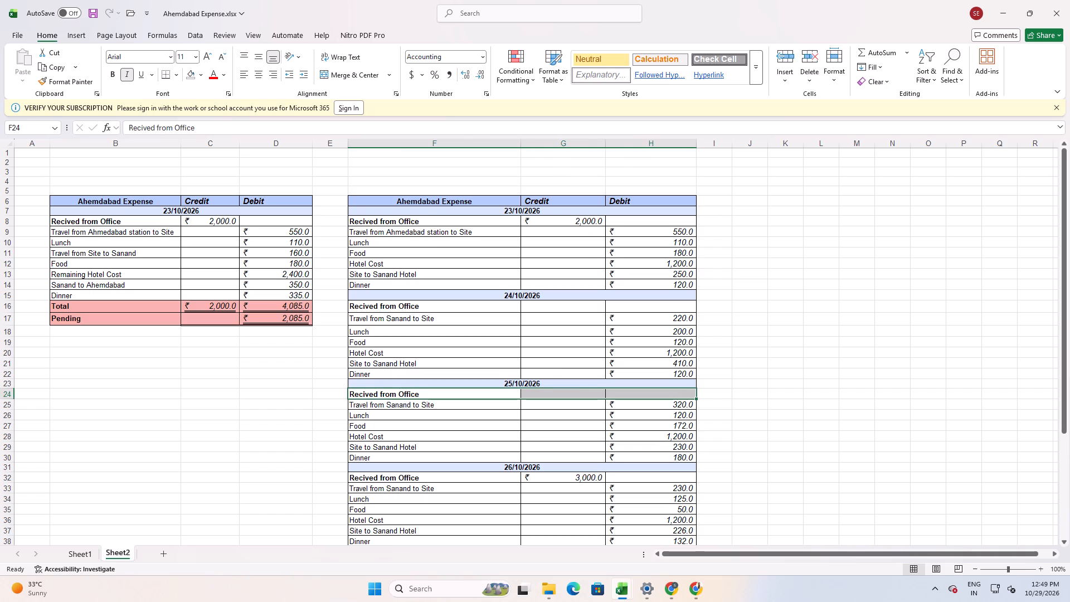
{"action": "scroll", "coordinate": [484, 424], "scroll_direction": "up", "scroll_amount": 2}
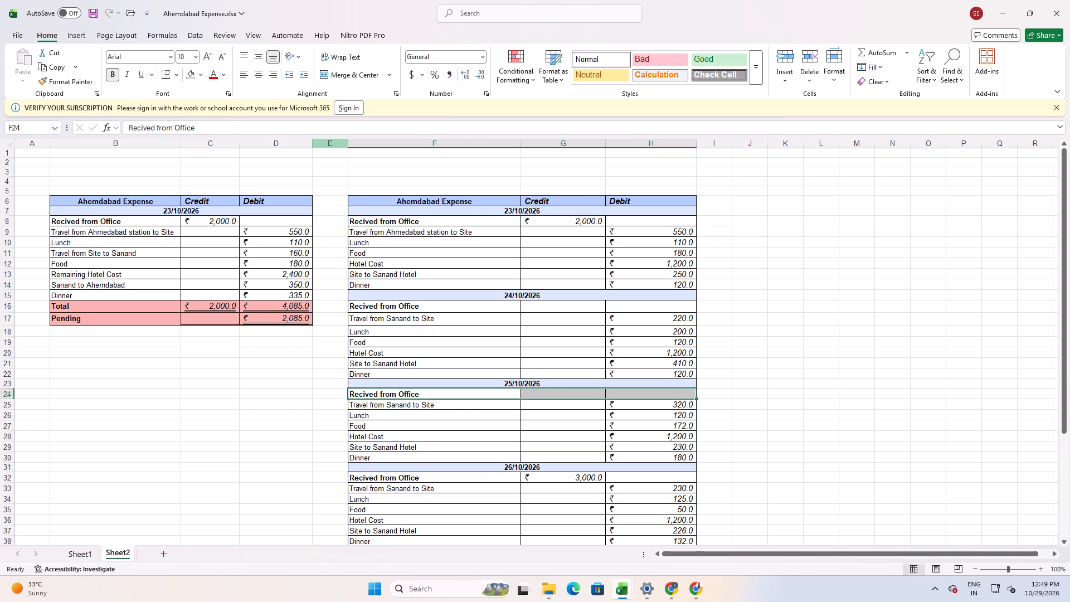
{"action": "left_click", "coordinate": [813, 297]}
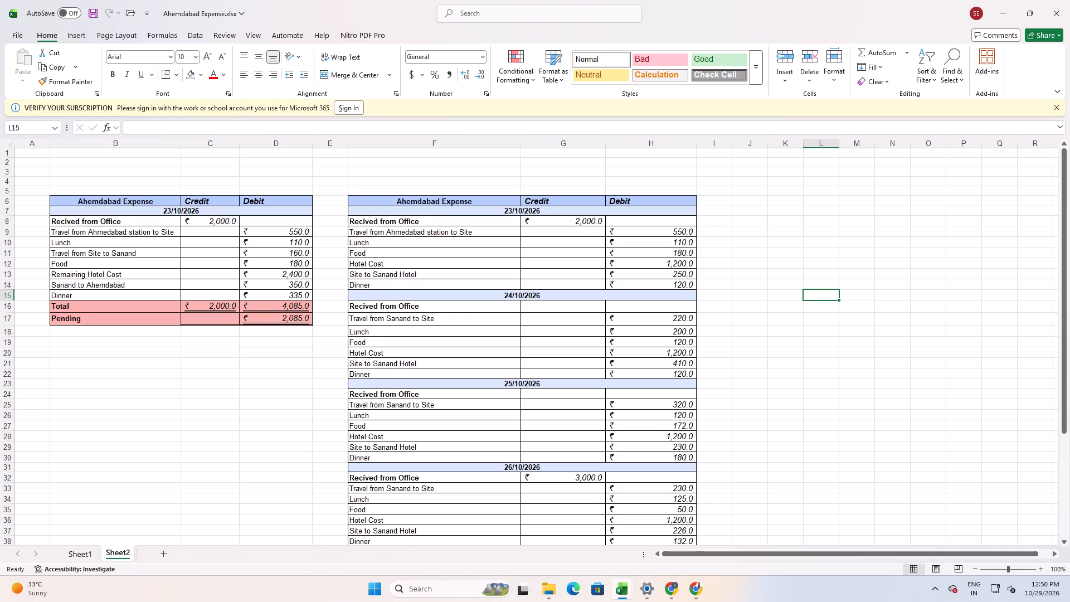
Clear the Hotel Cost and Site to Sanand Hotel debits in the second table's 23/10/2026 section.
{"action": "left_click", "coordinate": [682, 260]}
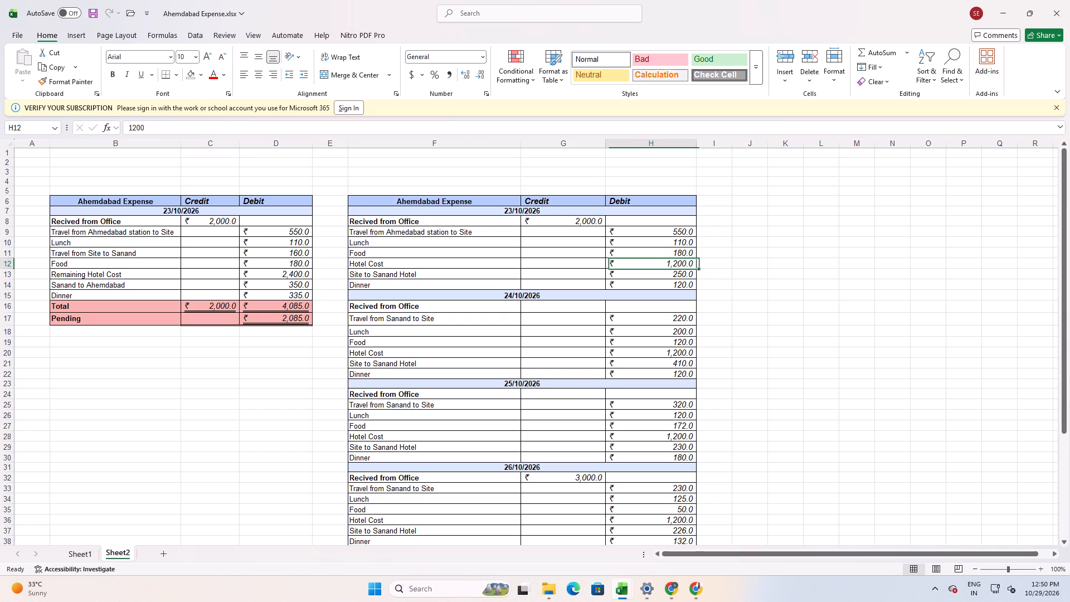
{"action": "key", "text": "Delete"}
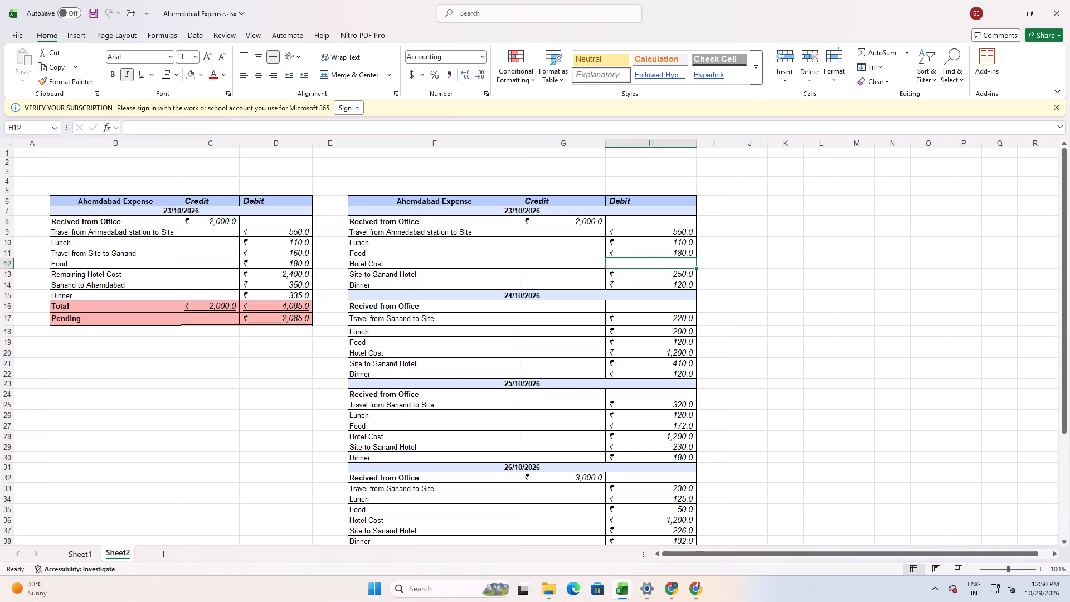
{"action": "key", "text": "Down"}
{"action": "key", "text": "Delete"}
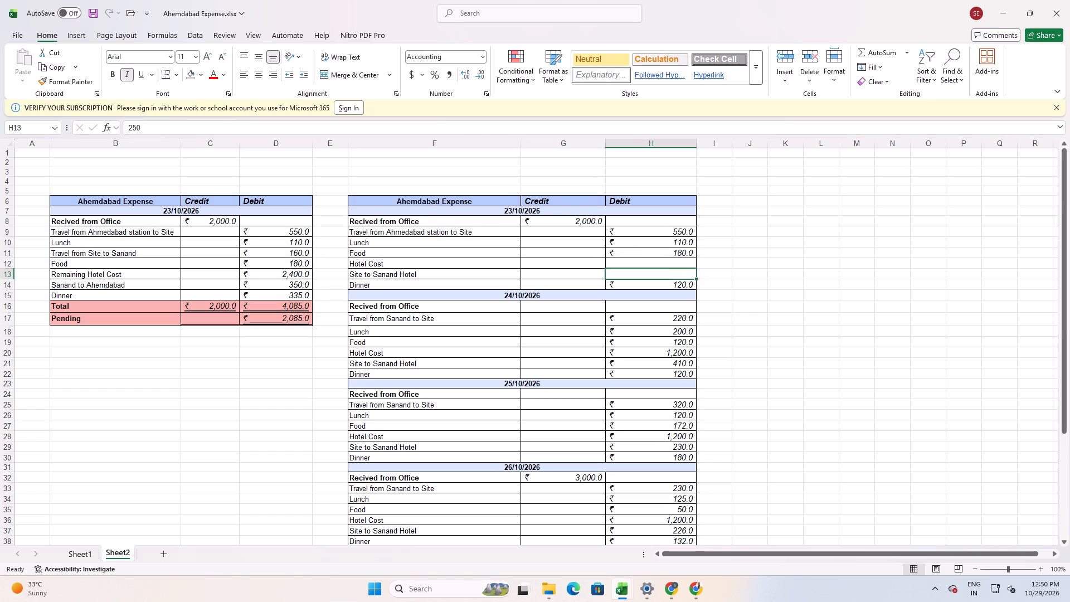
{"action": "key", "text": "Up"}
{"action": "key", "text": "Down"}
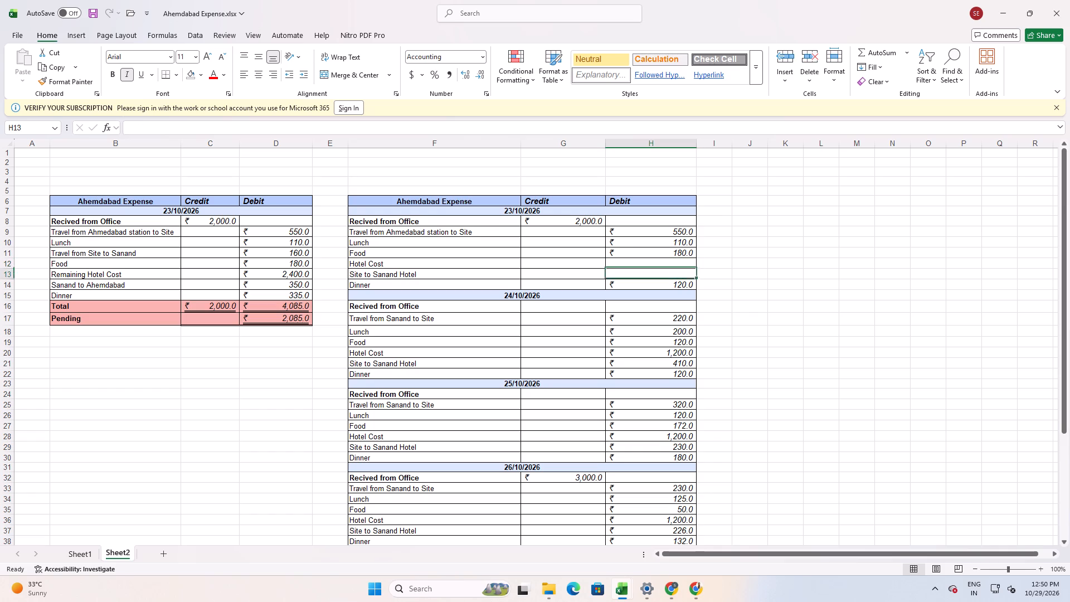
{"action": "key", "text": "Down"}
{"action": "scroll", "coordinate": [617, 269], "scroll_direction": "down", "scroll_amount": 8}
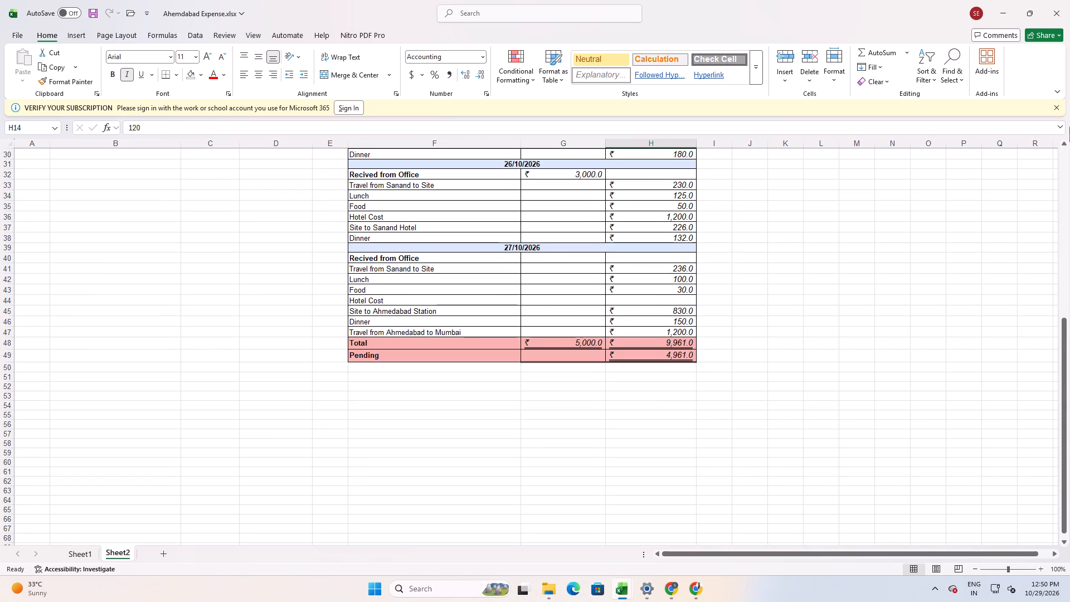
{"action": "scroll", "coordinate": [621, 489], "scroll_direction": "up", "scroll_amount": 3}
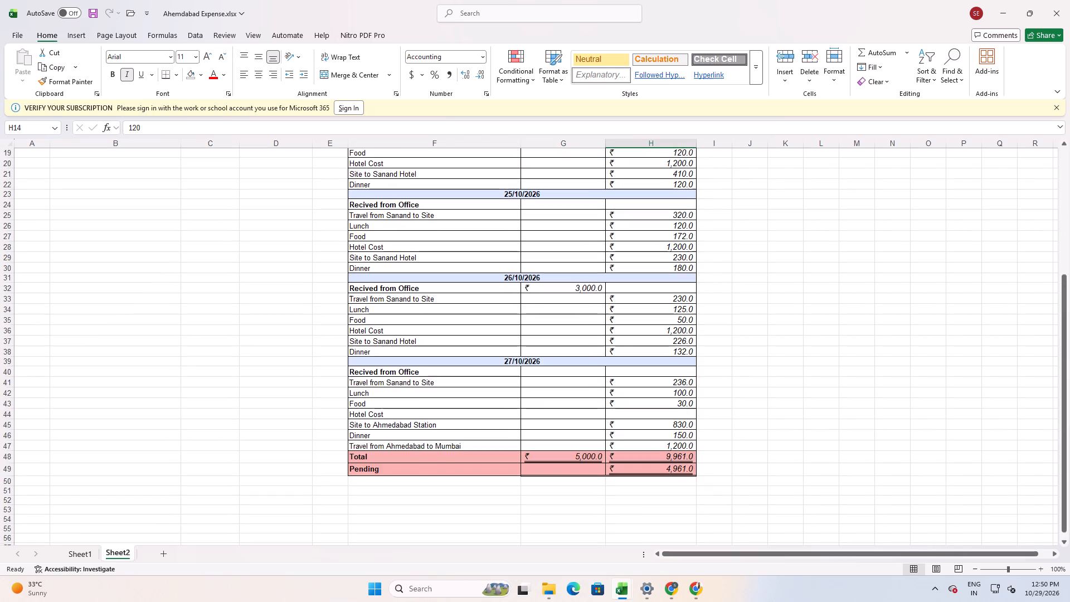
{"action": "scroll", "coordinate": [621, 489], "scroll_direction": "up", "scroll_amount": 2}
{"action": "scroll", "coordinate": [985, 572], "scroll_direction": "up", "scroll_amount": 3}
{"action": "scroll", "coordinate": [757, 454], "scroll_direction": "up", "scroll_amount": 5}
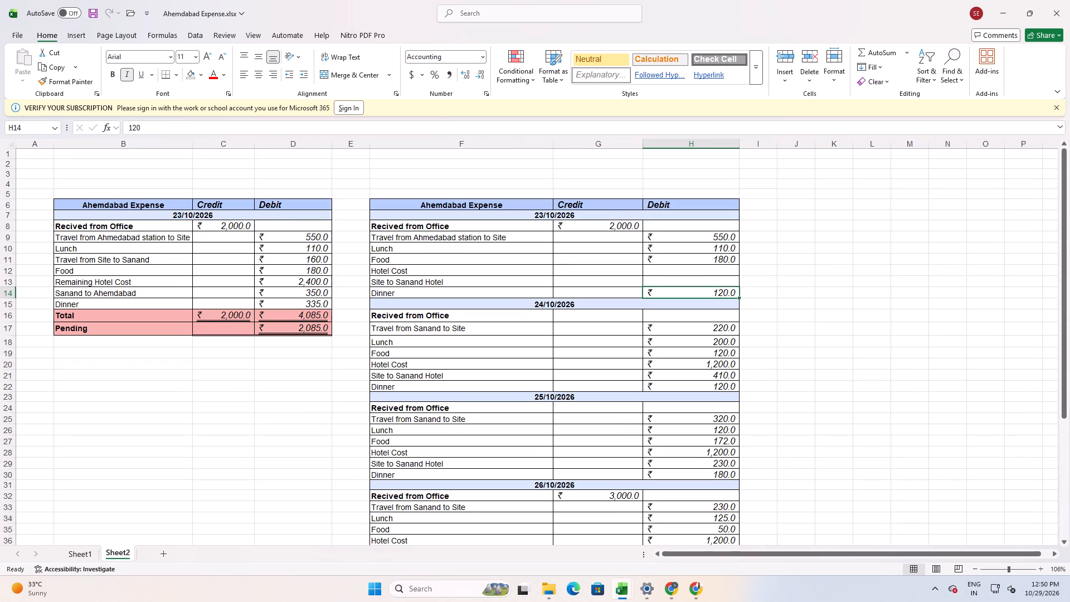
{"action": "scroll", "coordinate": [616, 402], "scroll_direction": "down", "scroll_amount": 1}
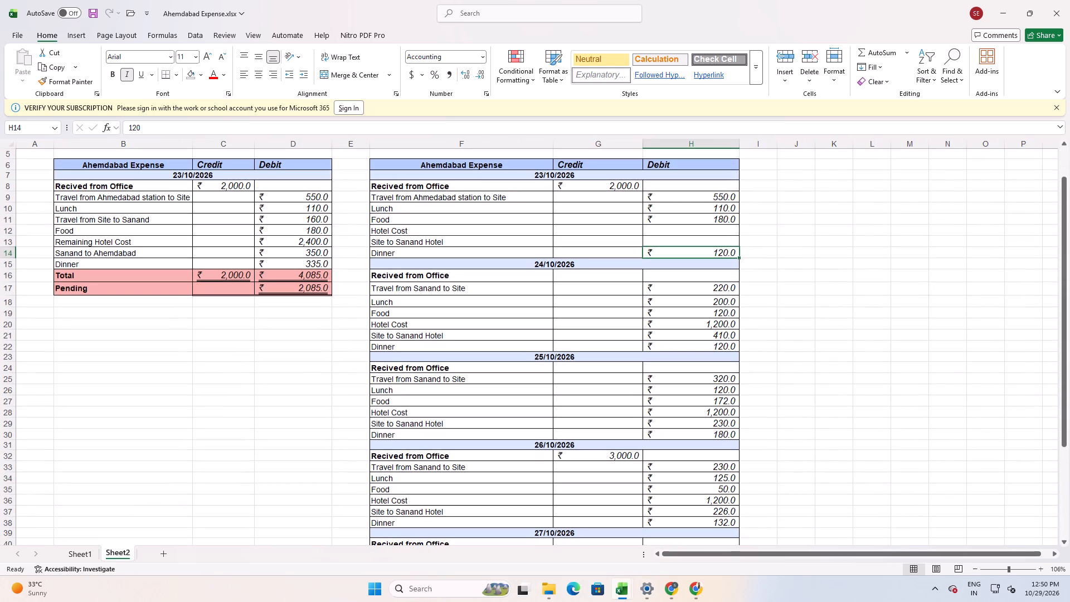
Switch to the HSBC_Flexi_Wire_Quo (1) workbook and subtract 700 in the Actual total's SUM formula.
{"action": "key", "text": "alt+Tab"}
{"action": "key", "text": "alt+Tab"}
{"action": "scroll", "coordinate": [514, 489], "scroll_direction": "down", "scroll_amount": 5}
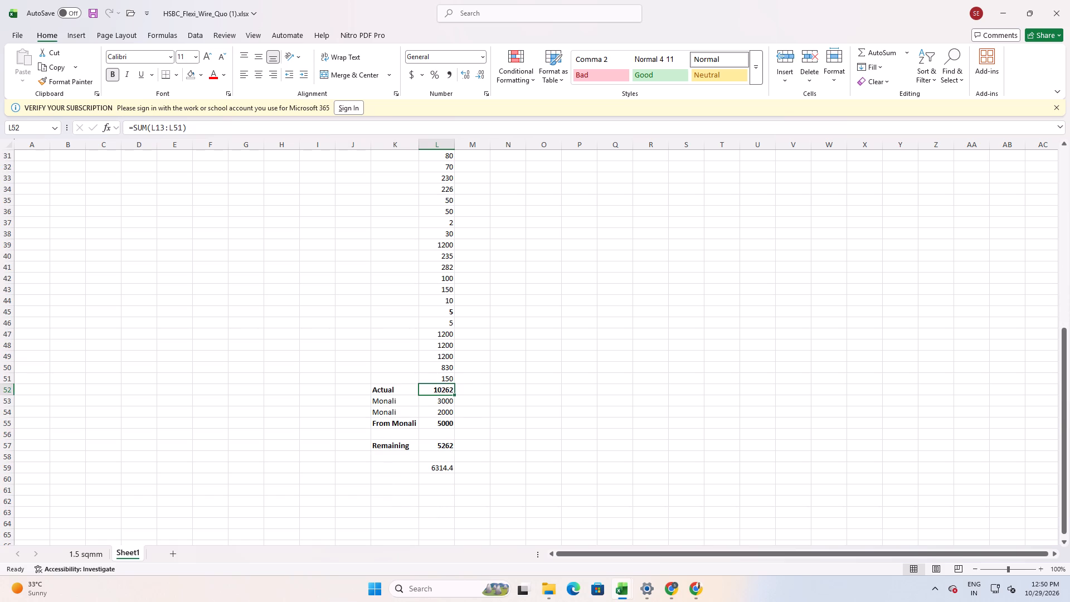
{"action": "left_click", "coordinate": [447, 445]}
{"action": "left_click", "coordinate": [444, 469]}
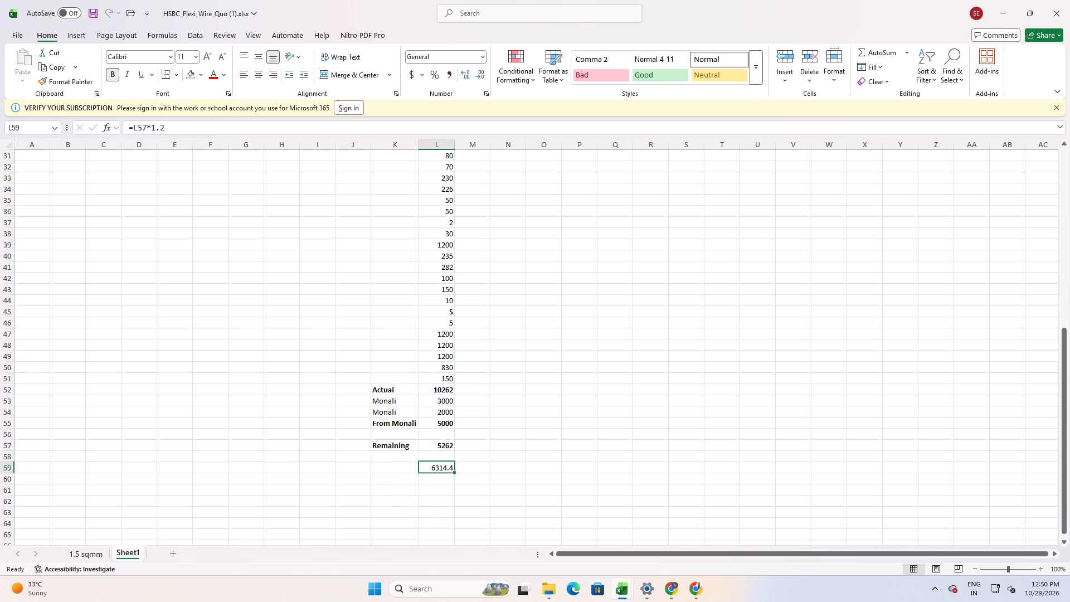
{"action": "left_click", "coordinate": [447, 443]}
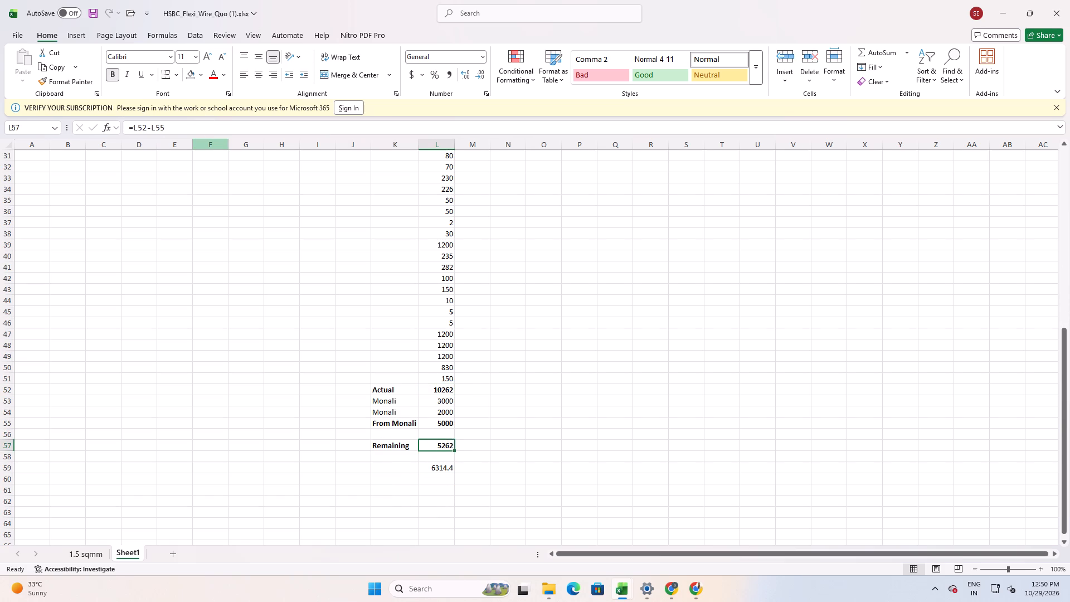
{"action": "left_click", "coordinate": [203, 131]}
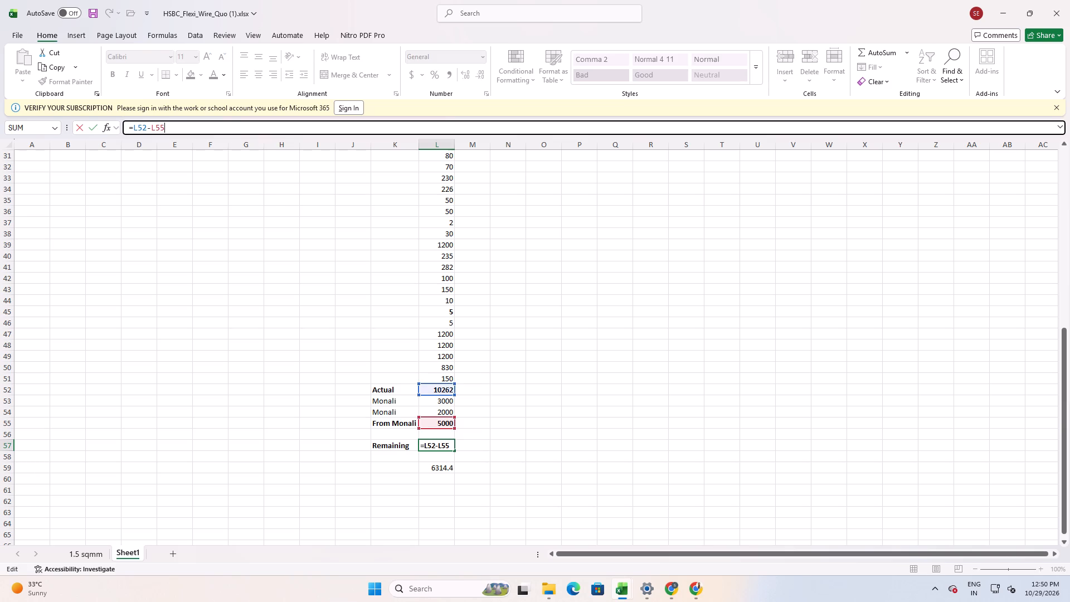
{"action": "key", "text": "Escape"}
{"action": "left_click", "coordinate": [436, 387]}
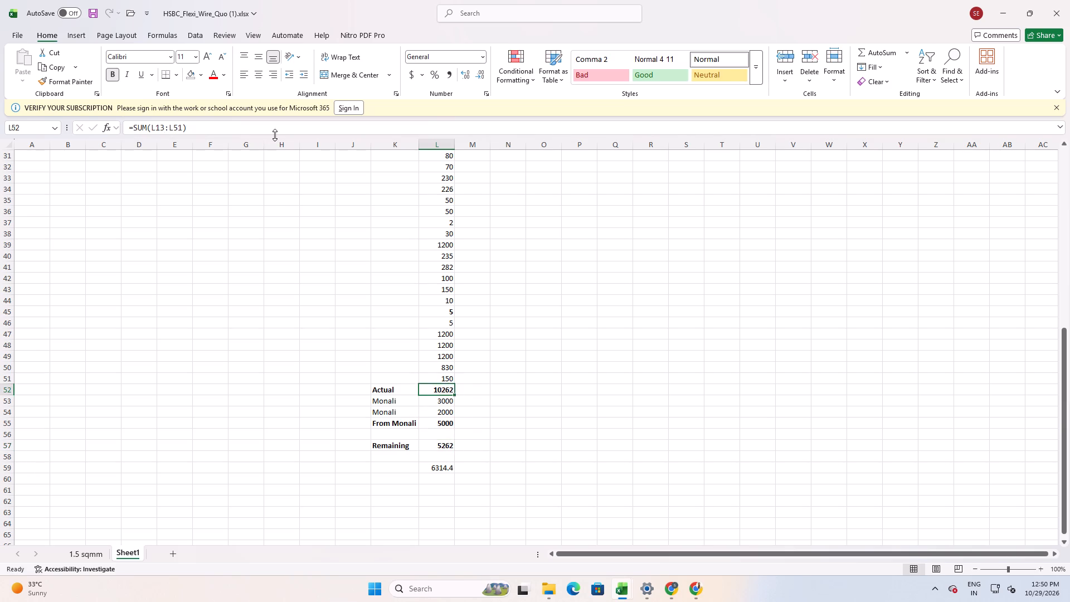
{"action": "left_click", "coordinate": [276, 133]}
{"action": "type", "text": "-700"}
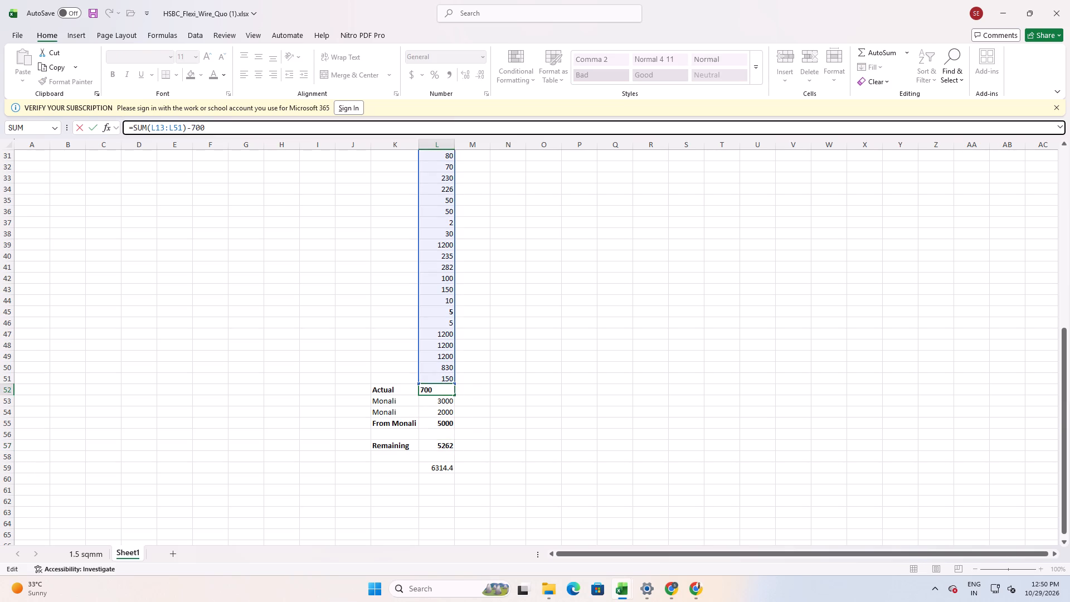
{"action": "key", "text": "Return"}
{"action": "left_click", "coordinate": [440, 451]}
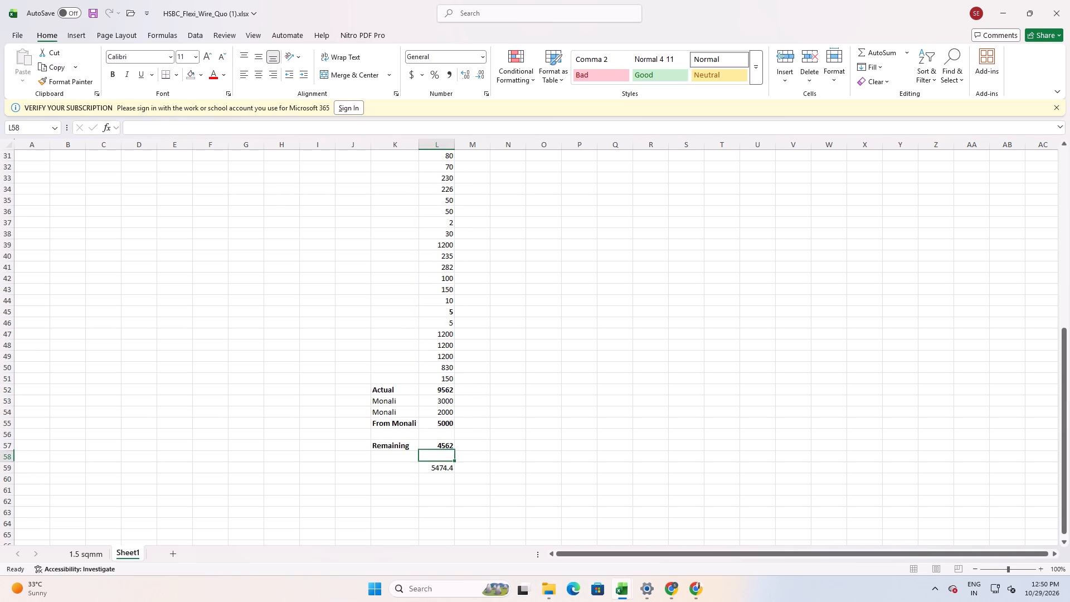
{"action": "key", "text": "Up"}
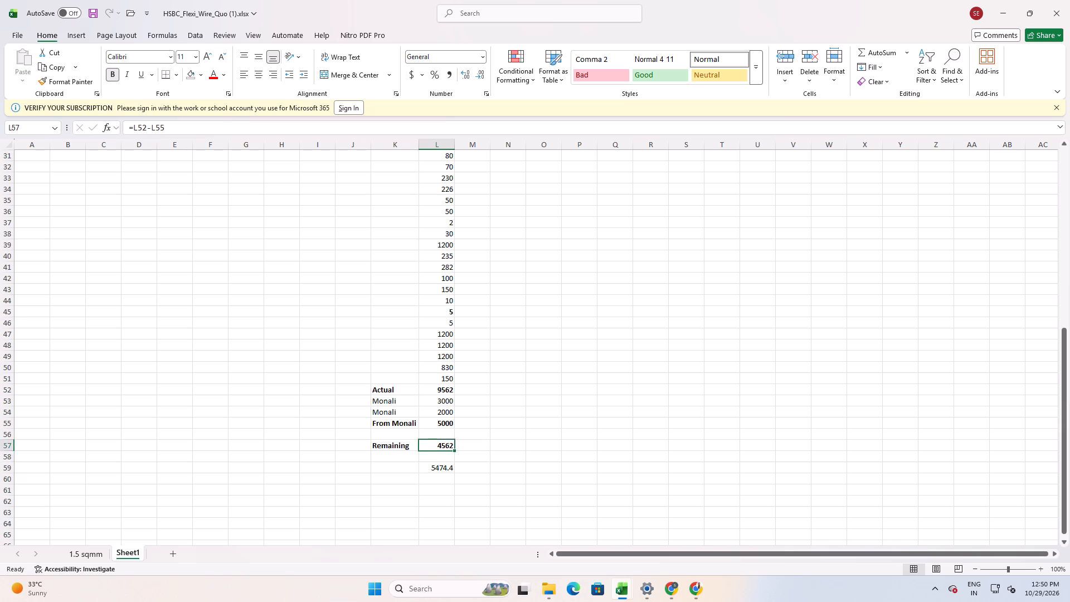
Back in the Ahemdabad Expense workbook, set the second table's 23/10/2026 Travel from Ahmedabad station to Site debit to 850.
{"action": "key", "text": "alt+Tab"}
{"action": "scroll", "coordinate": [740, 482], "scroll_direction": "down", "scroll_amount": 7}
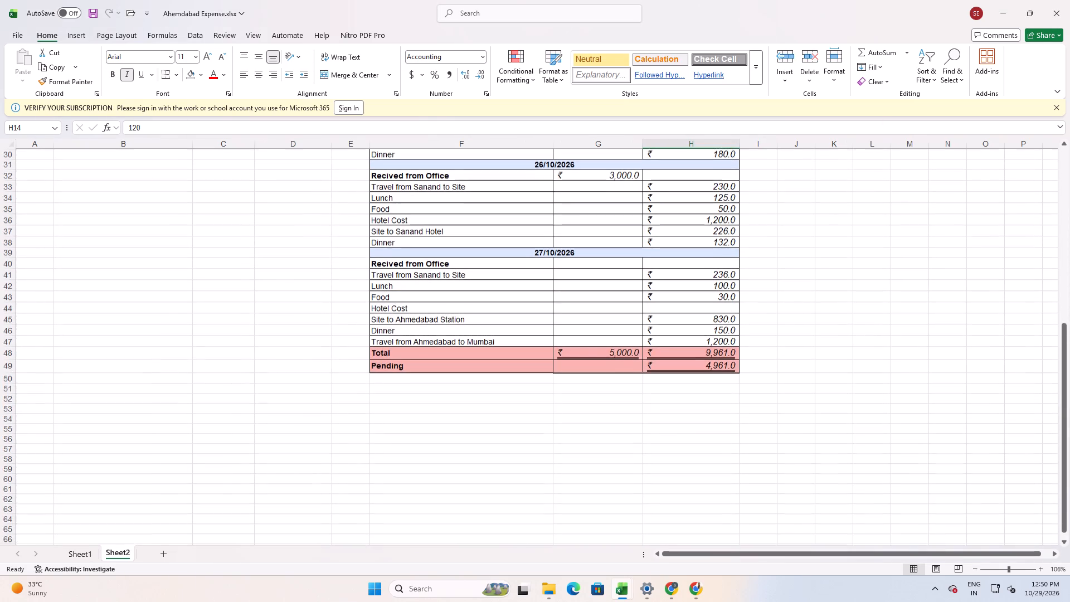
{"action": "key", "text": "alt+Tab"}
{"action": "key", "text": "alt+Tab"}
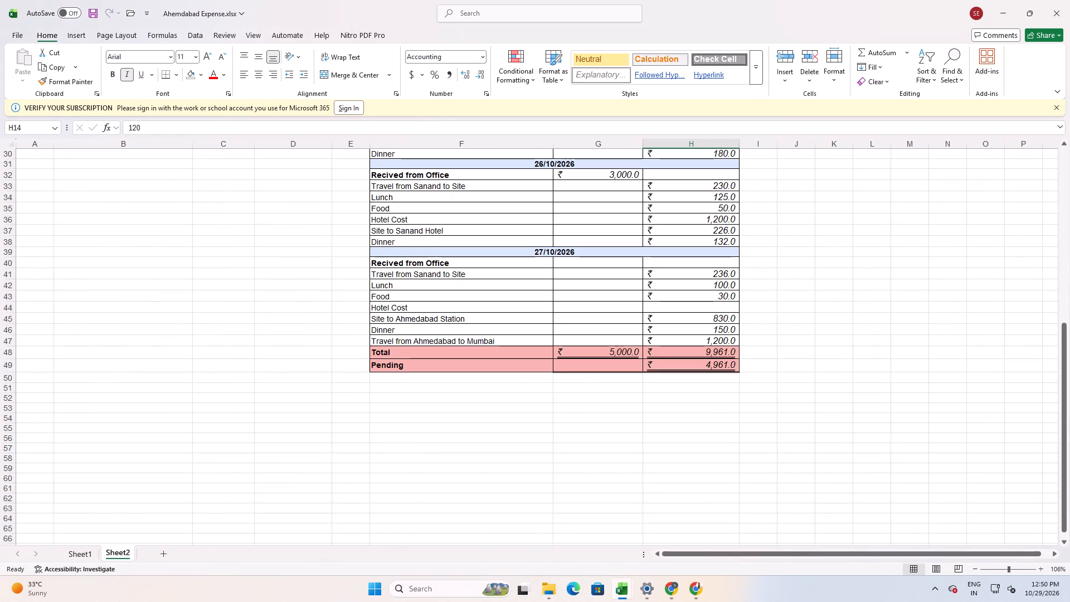
{"action": "left_click", "coordinate": [718, 364]}
{"action": "scroll", "coordinate": [716, 446], "scroll_direction": "up", "scroll_amount": 9}
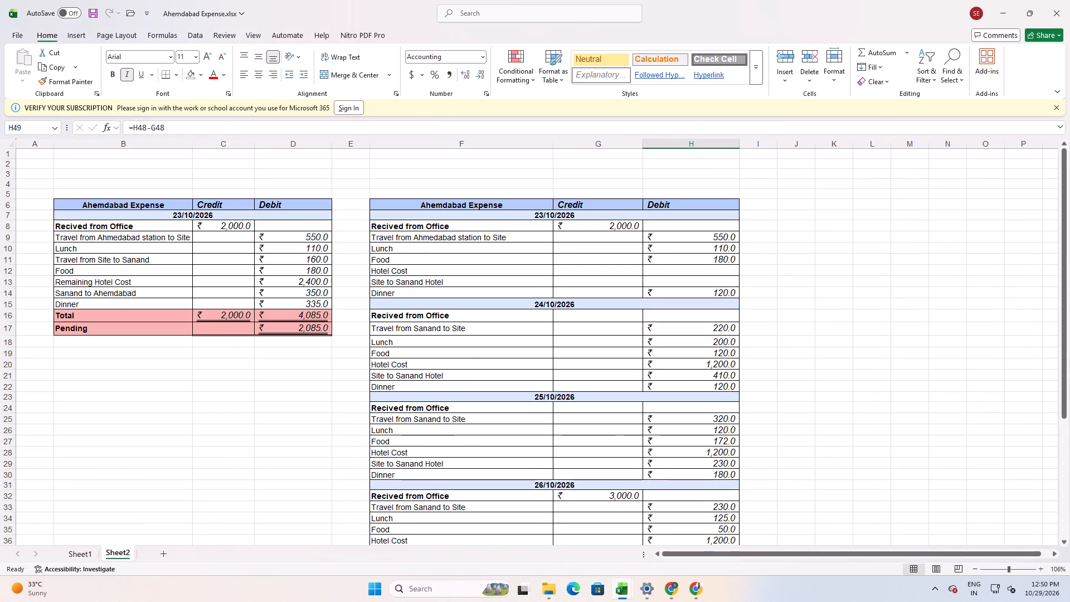
{"action": "left_click", "coordinate": [713, 237]}
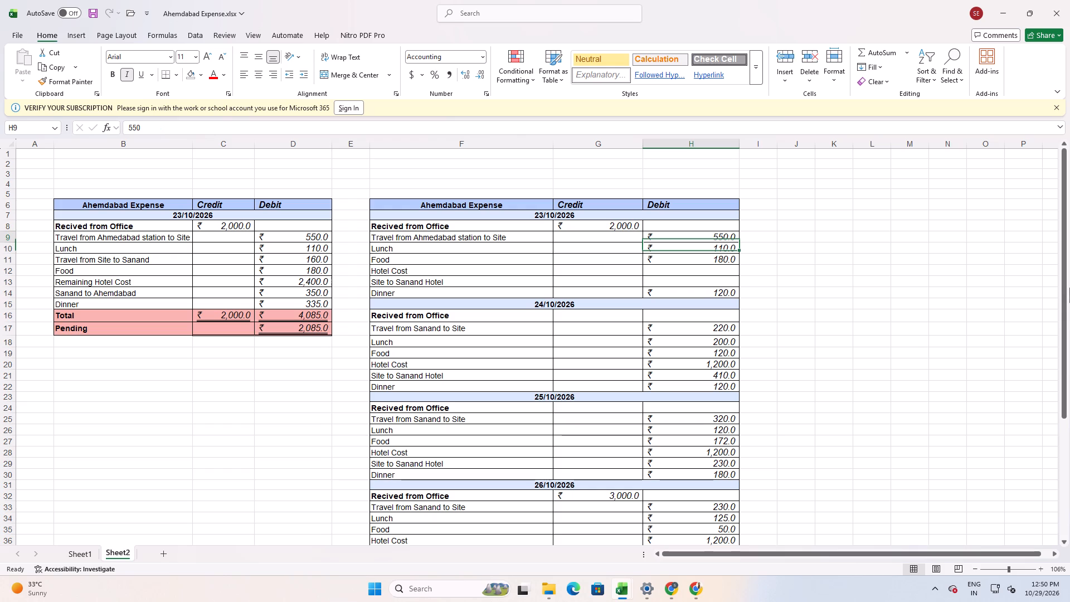
{"action": "type", "text": "850"}
{"action": "key", "text": "Return"}
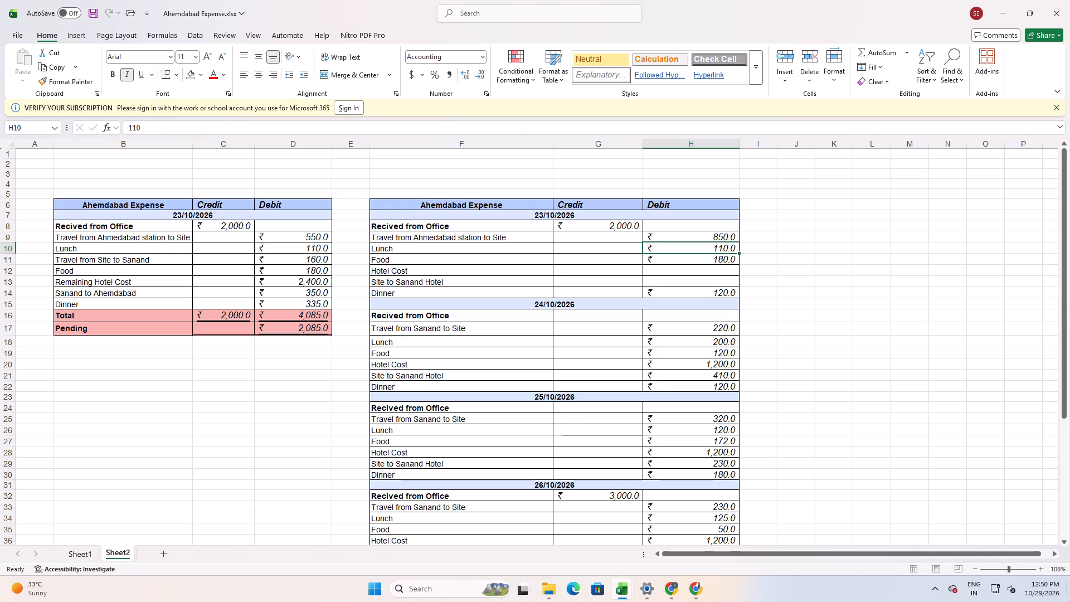
Set the Site to Ahmedabad Station debit in the second table's 27/10/2026 section to 850.
{"action": "scroll", "coordinate": [659, 455], "scroll_direction": "down", "scroll_amount": 4}
{"action": "left_click", "coordinate": [696, 482]}
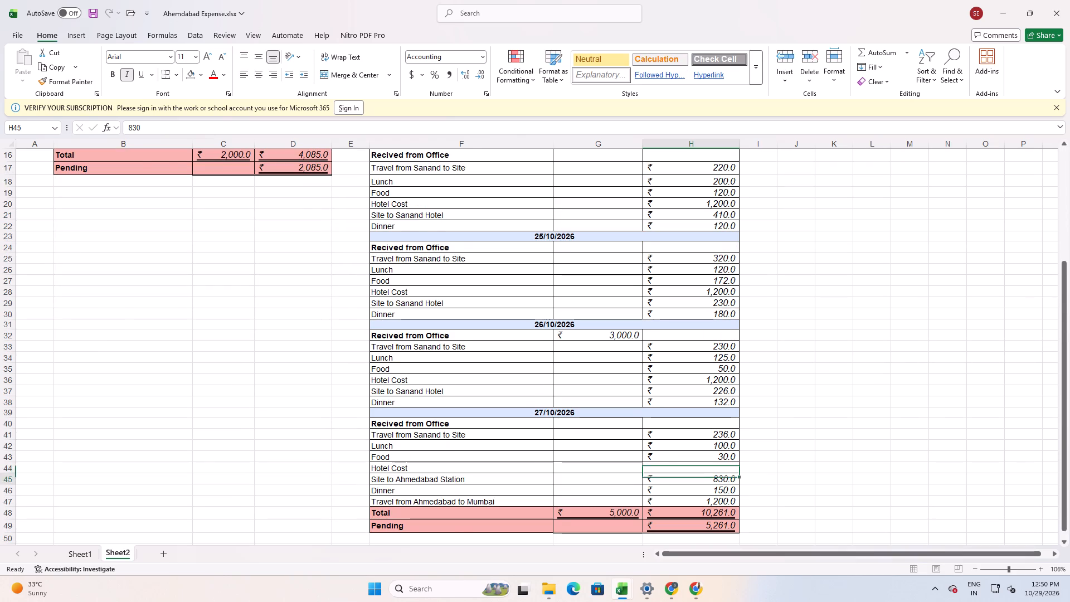
{"action": "scroll", "coordinate": [775, 478], "scroll_direction": "up", "scroll_amount": 9}
{"action": "scroll", "coordinate": [722, 239], "scroll_direction": "down", "scroll_amount": 3}
{"action": "type", "text": "850"}
{"action": "key", "text": "Return"}
{"action": "scroll", "coordinate": [624, 452], "scroll_direction": "down", "scroll_amount": 2}
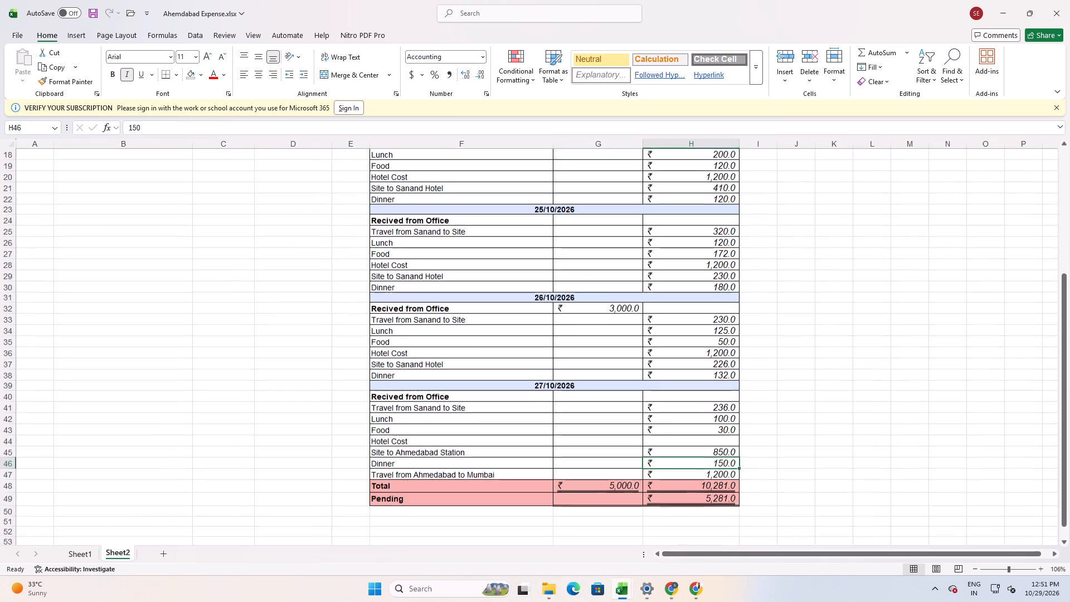
{"action": "scroll", "coordinate": [668, 448], "scroll_direction": "up", "scroll_amount": 5}
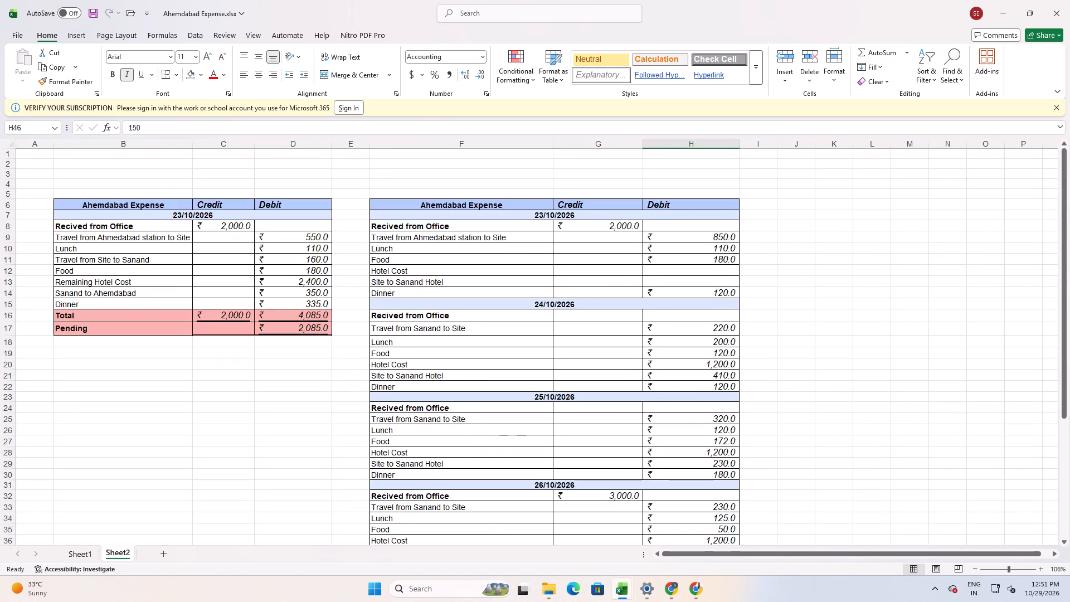
Check the second table's 23/10/2026 station-to-site debit together with its 27/10/2026 Site to Ahmedabad Station debit.
{"action": "left_click", "coordinate": [730, 234]}
{"action": "scroll", "coordinate": [731, 399], "scroll_direction": "down", "scroll_amount": 5}
{"action": "left_click", "coordinate": [723, 439]}
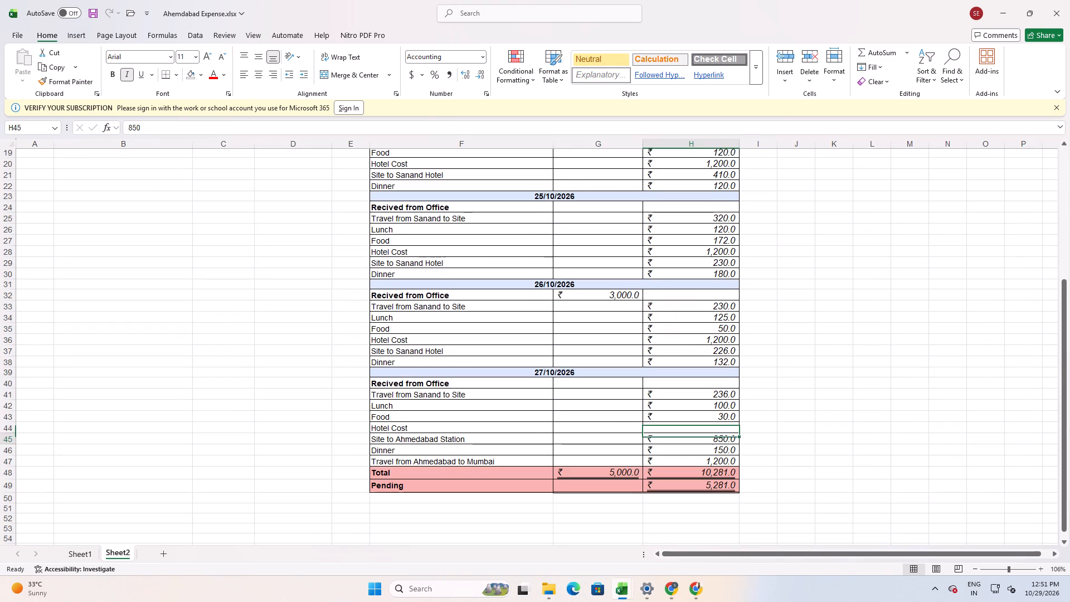
{"action": "scroll", "coordinate": [723, 439], "scroll_direction": "up", "scroll_amount": 5}
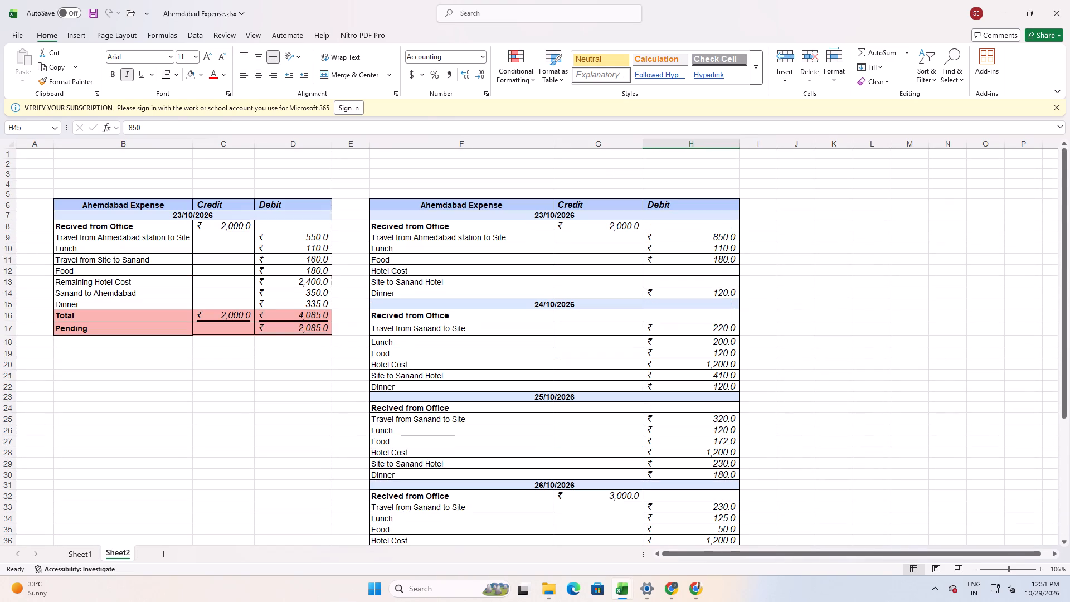
{"action": "left_click", "coordinate": [722, 235]}
{"action": "scroll", "coordinate": [731, 415], "scroll_direction": "down", "scroll_amount": 6}
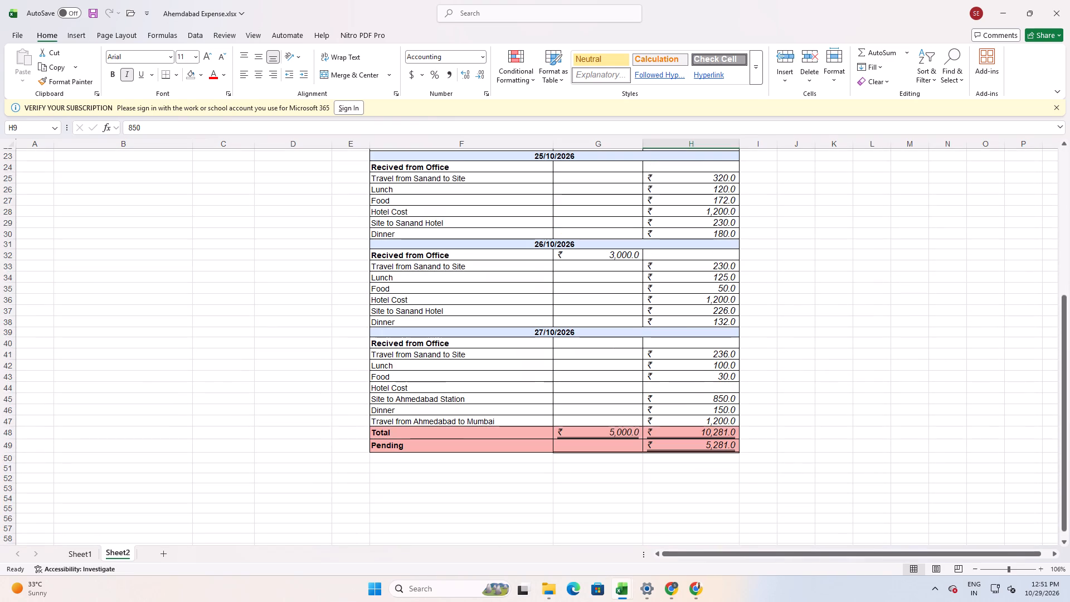
{"action": "left_click", "coordinate": [722, 396], "text": "ctrl"}
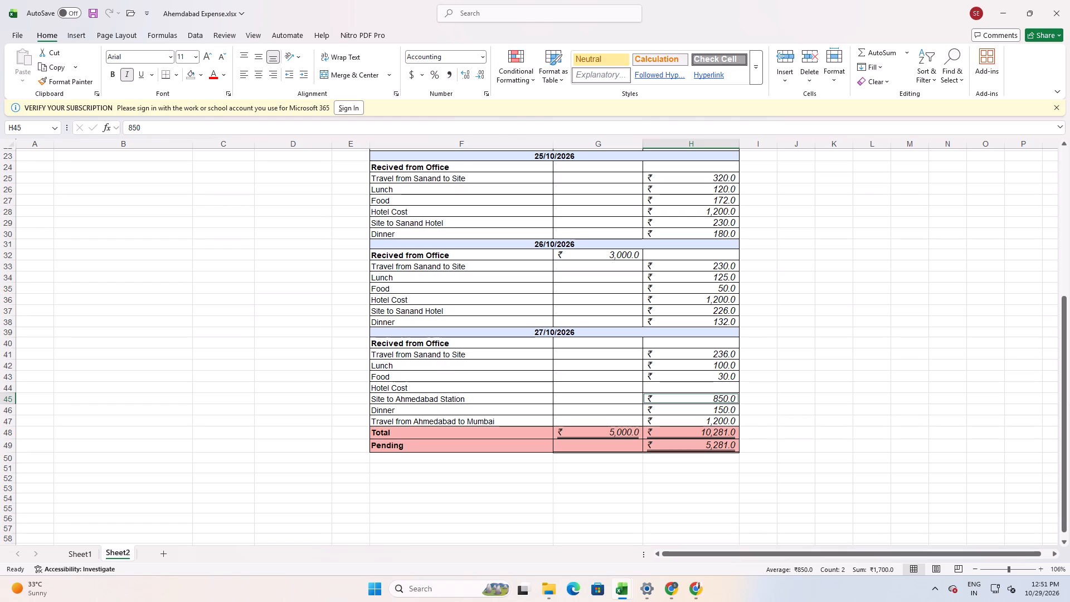
{"action": "scroll", "coordinate": [884, 428], "scroll_direction": "up", "scroll_amount": 11}
{"action": "key", "text": "Escape"}
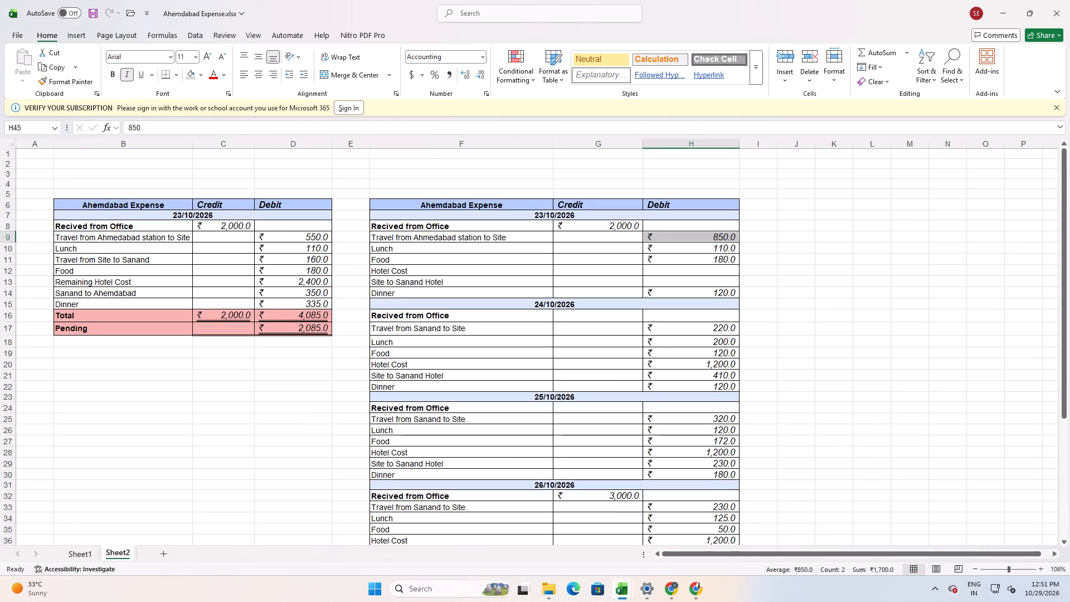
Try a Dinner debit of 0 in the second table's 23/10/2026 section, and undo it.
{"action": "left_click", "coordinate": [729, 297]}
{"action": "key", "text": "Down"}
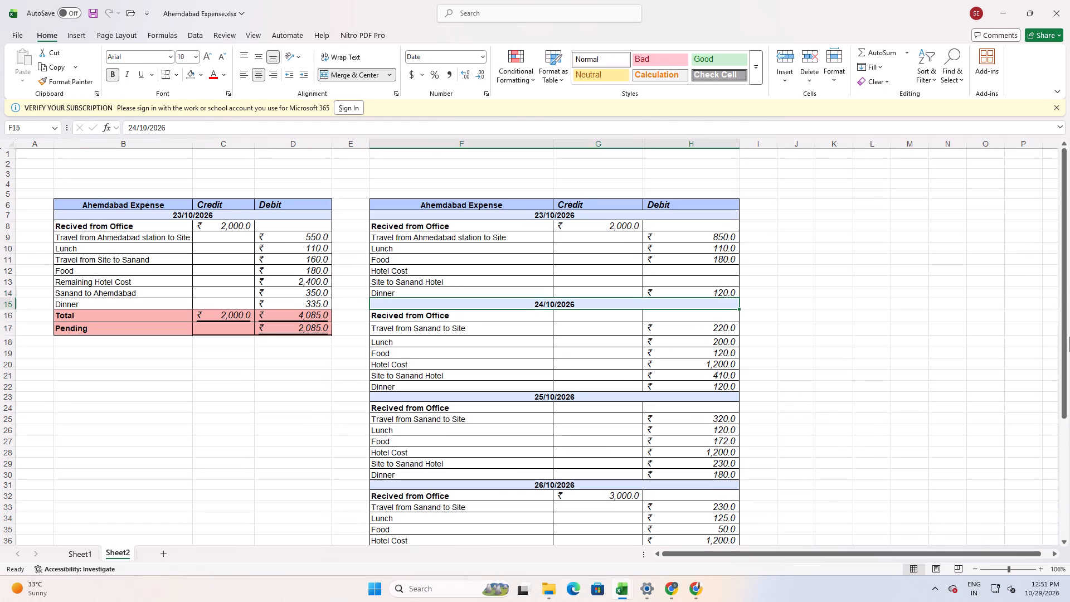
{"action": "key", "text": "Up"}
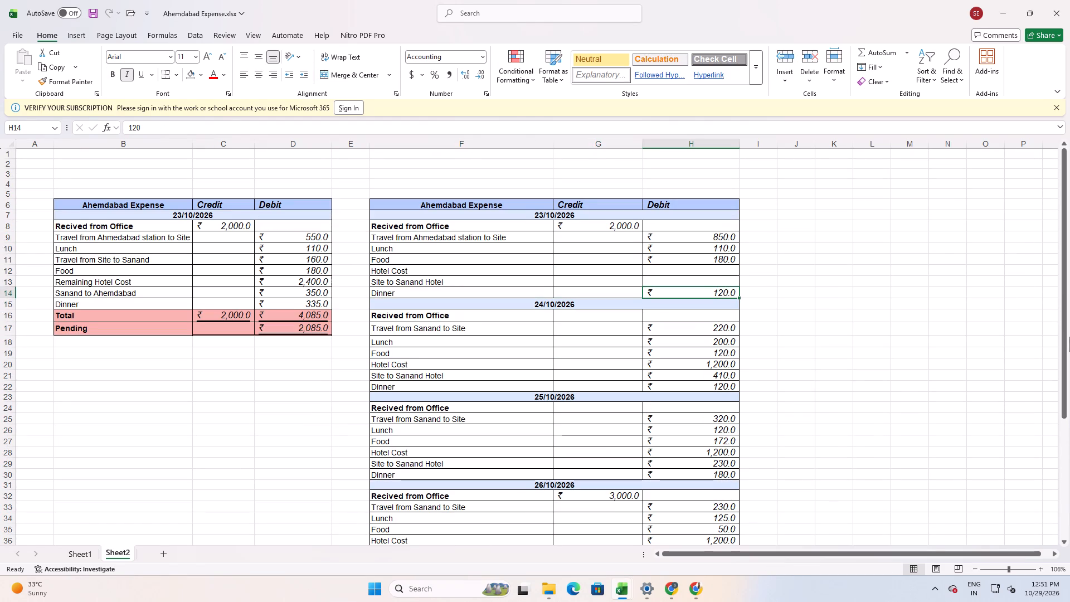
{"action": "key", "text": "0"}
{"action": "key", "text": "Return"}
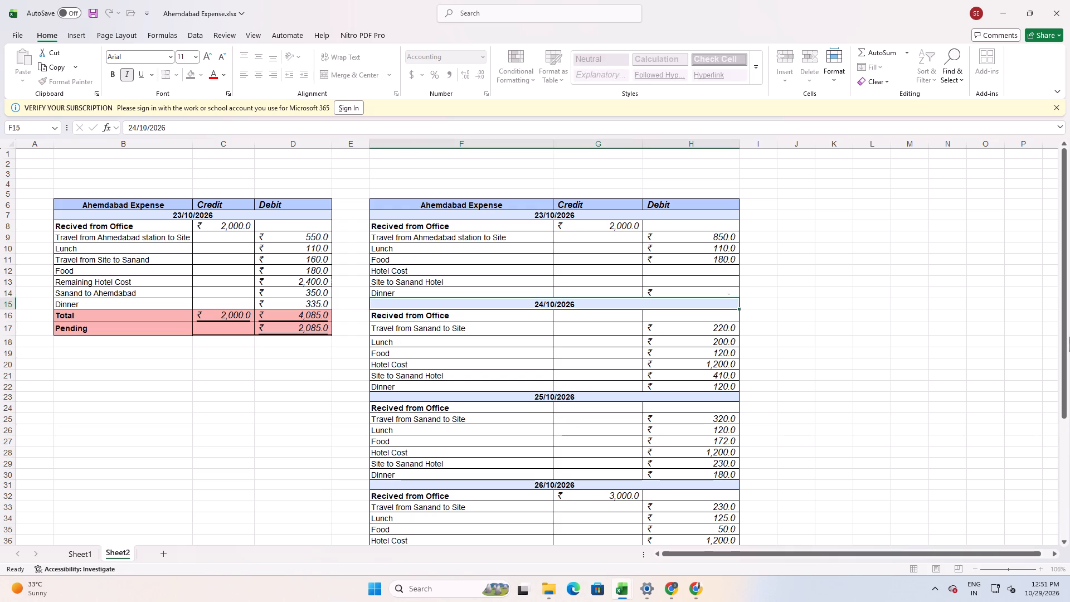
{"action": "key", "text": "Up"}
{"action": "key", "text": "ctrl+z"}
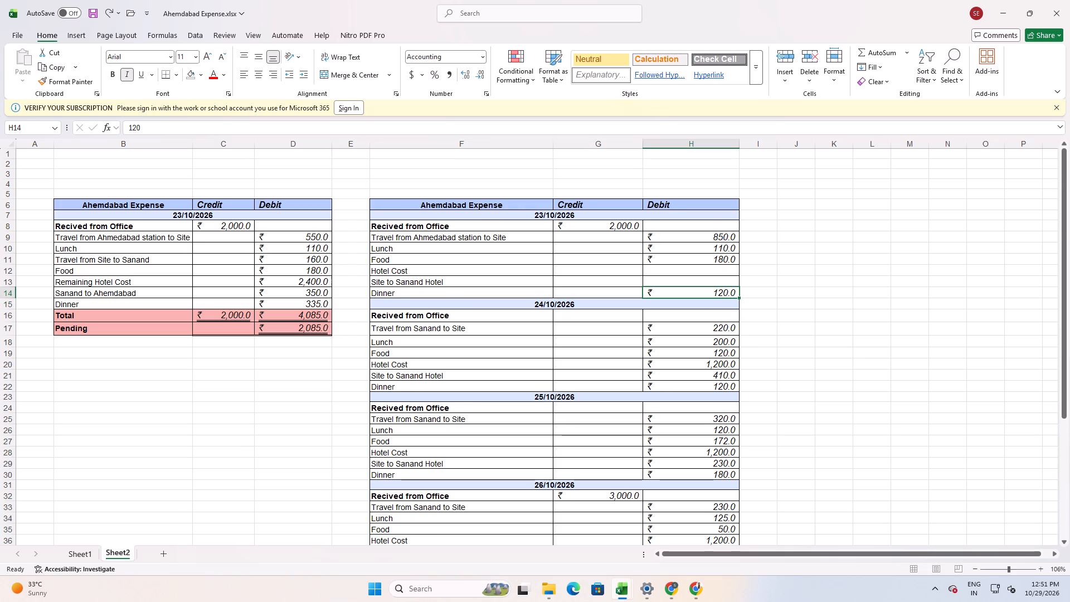
Examine the meal debits in the second table's 26/10/2026 and 27/10/2026 sections.
{"action": "scroll", "coordinate": [735, 290], "scroll_direction": "down", "scroll_amount": 4}
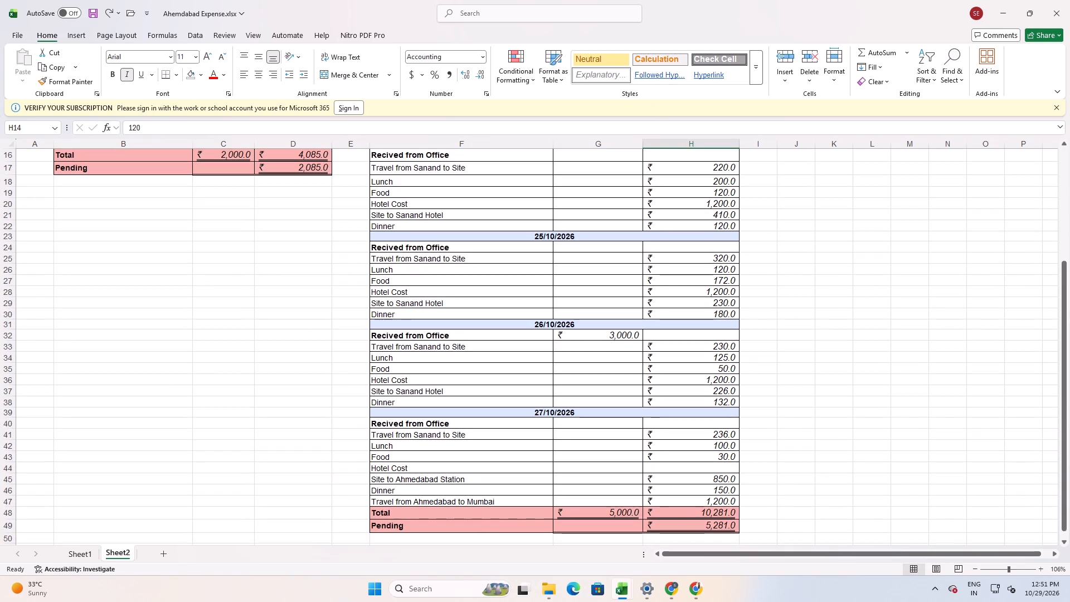
{"action": "right_click", "coordinate": [714, 368]}
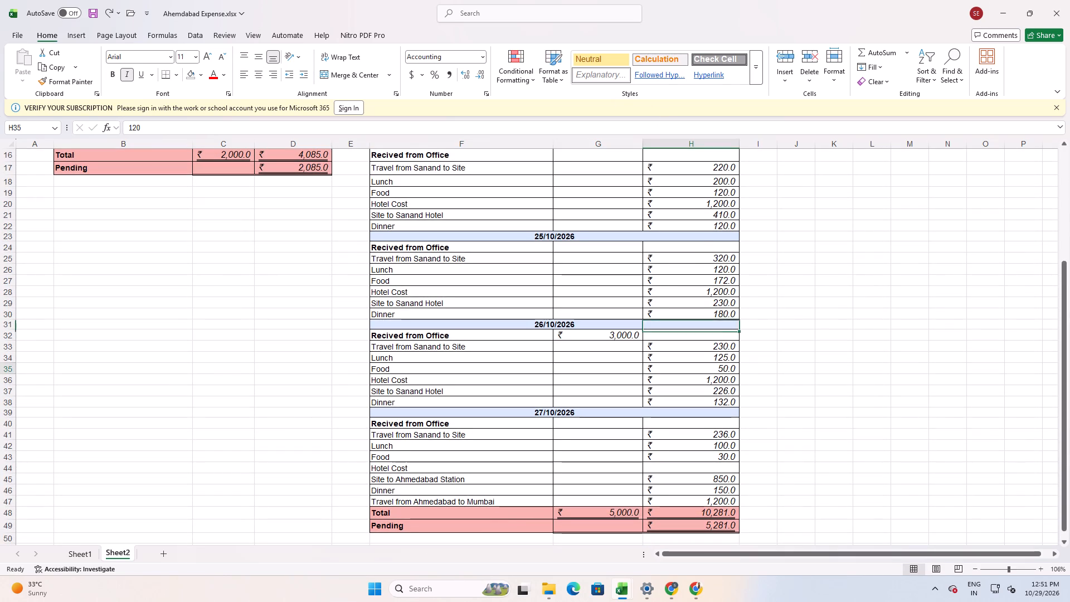
{"action": "scroll", "coordinate": [714, 370], "scroll_direction": "down", "scroll_amount": 1}
{"action": "left_click", "coordinate": [653, 407]}
{"action": "left_click", "coordinate": [686, 396]}
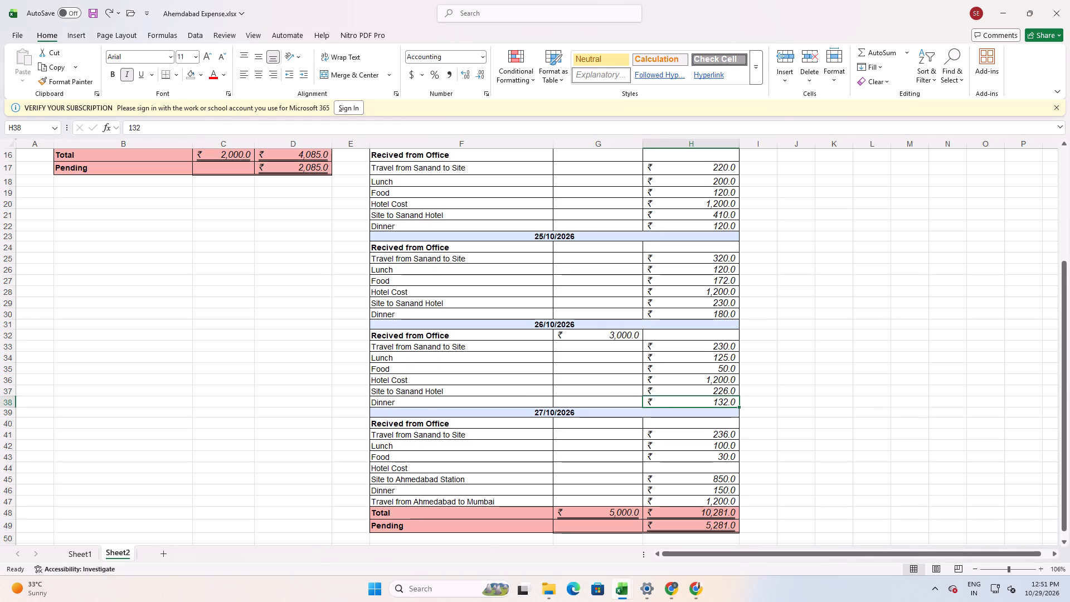
{"action": "scroll", "coordinate": [729, 367], "scroll_direction": "down", "scroll_amount": 1}
{"action": "left_click", "coordinate": [729, 387]}
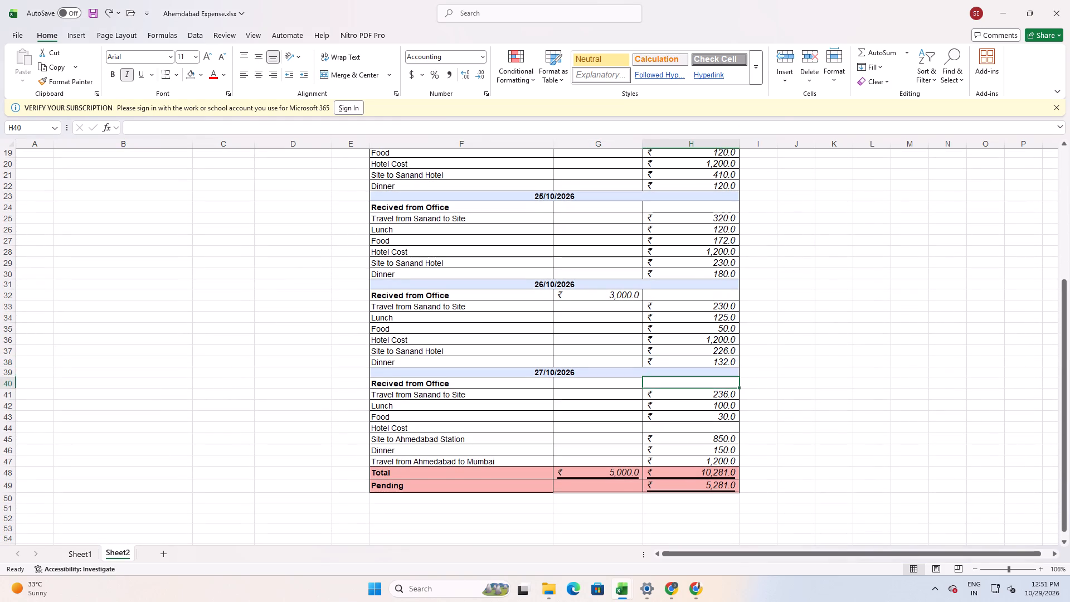
{"action": "left_click", "coordinate": [724, 358]}
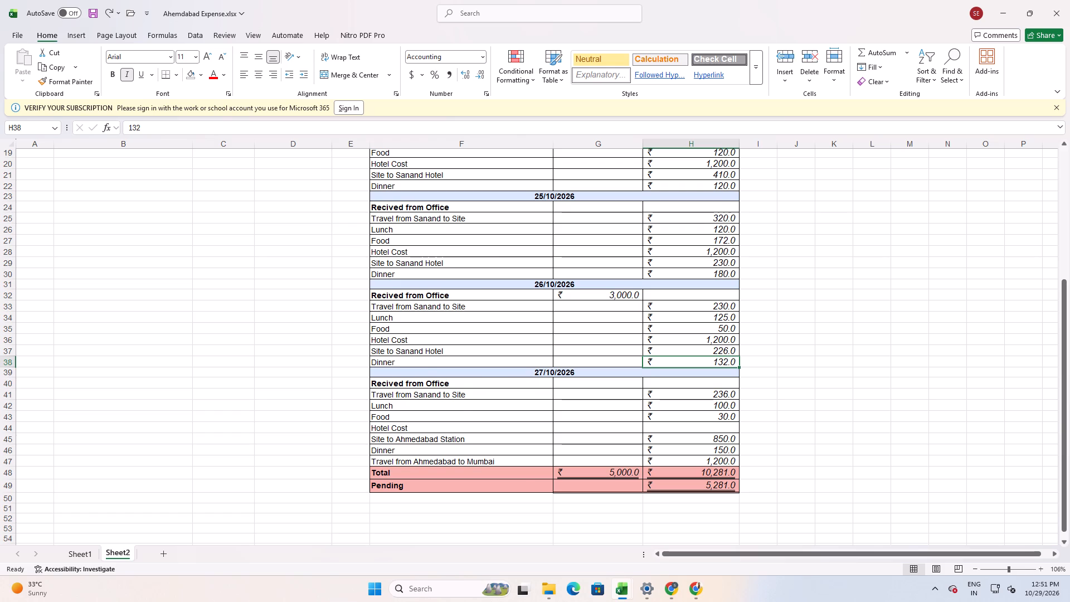
{"action": "scroll", "coordinate": [663, 397], "scroll_direction": "up", "scroll_amount": 7}
Compare the Food debits on Sheet1 with the combined Lunch, Food and Dinner debits for 24/10/2026 on Sheet2.
{"action": "left_click", "coordinate": [77, 555]}
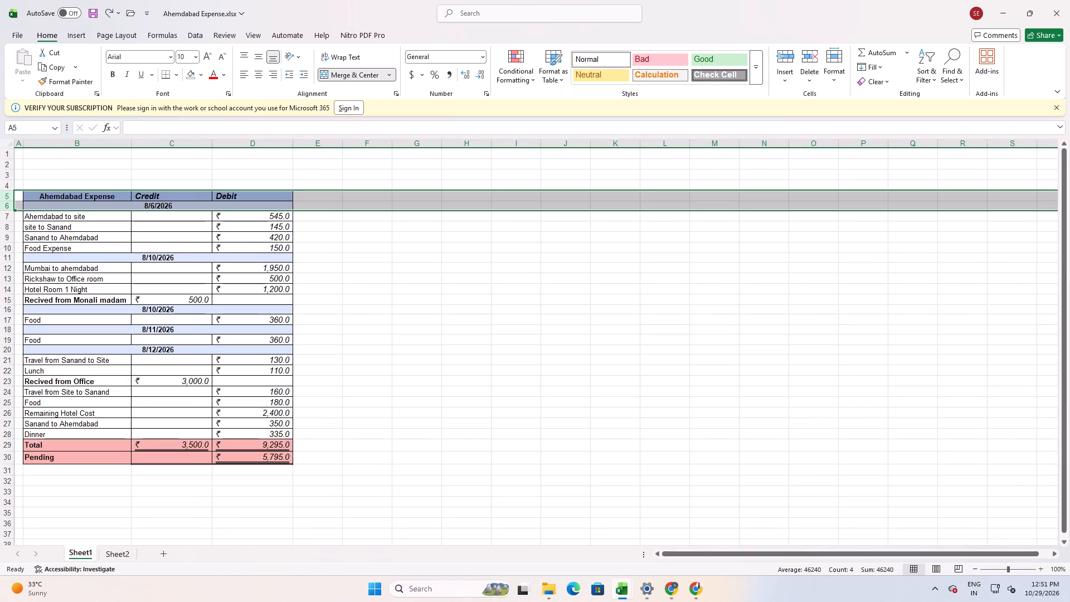
{"action": "scroll", "coordinate": [261, 344], "scroll_direction": "up", "scroll_amount": 2}
{"action": "left_click", "coordinate": [270, 315]}
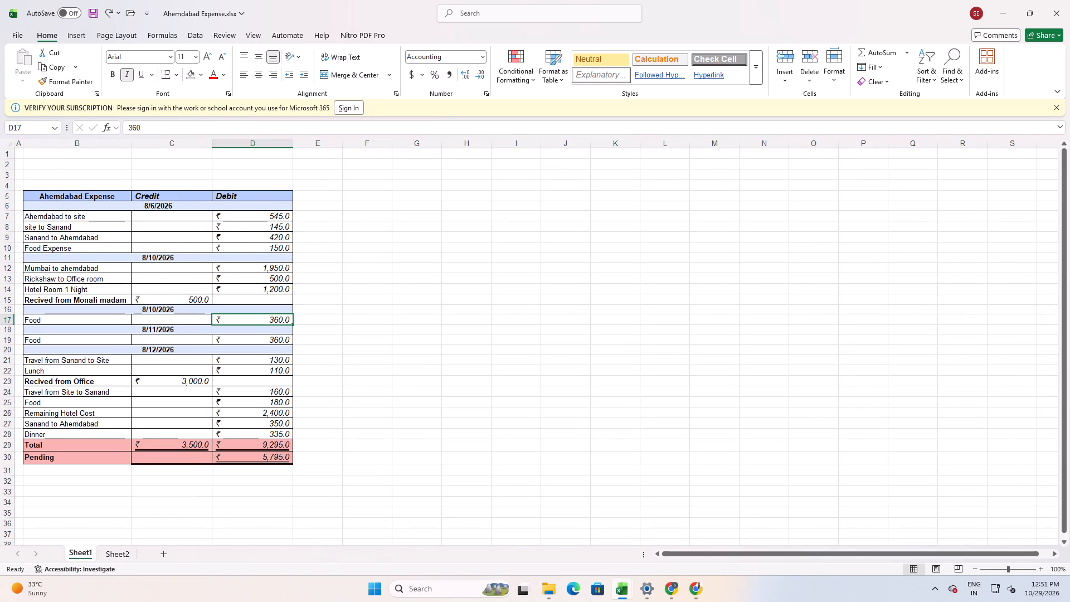
{"action": "left_click", "coordinate": [104, 555]}
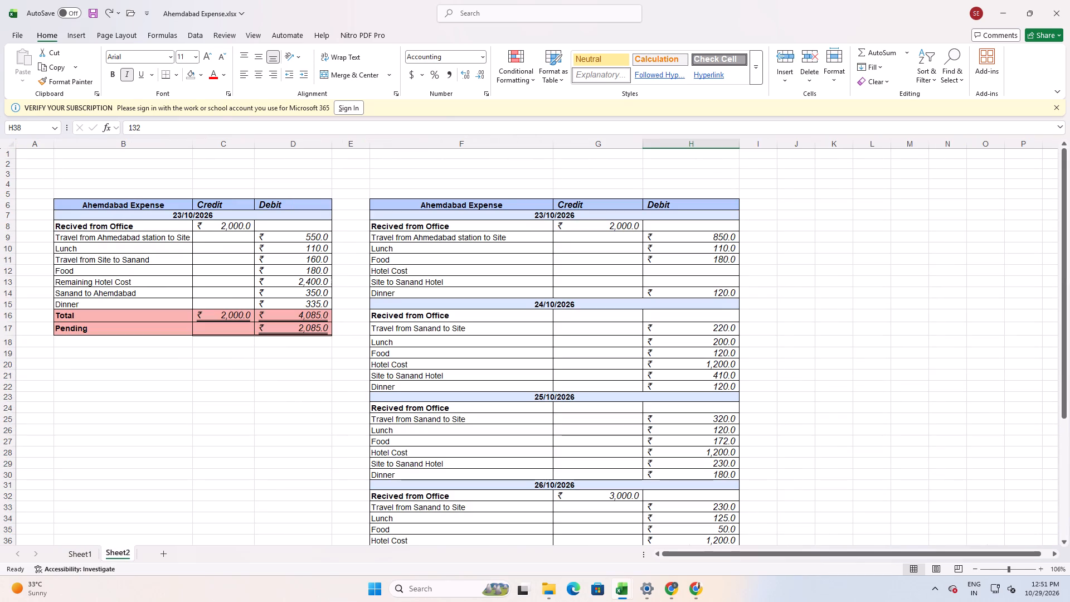
{"action": "left_click", "coordinate": [729, 352]}
{"action": "left_click", "coordinate": [721, 387], "text": "ctrl"}
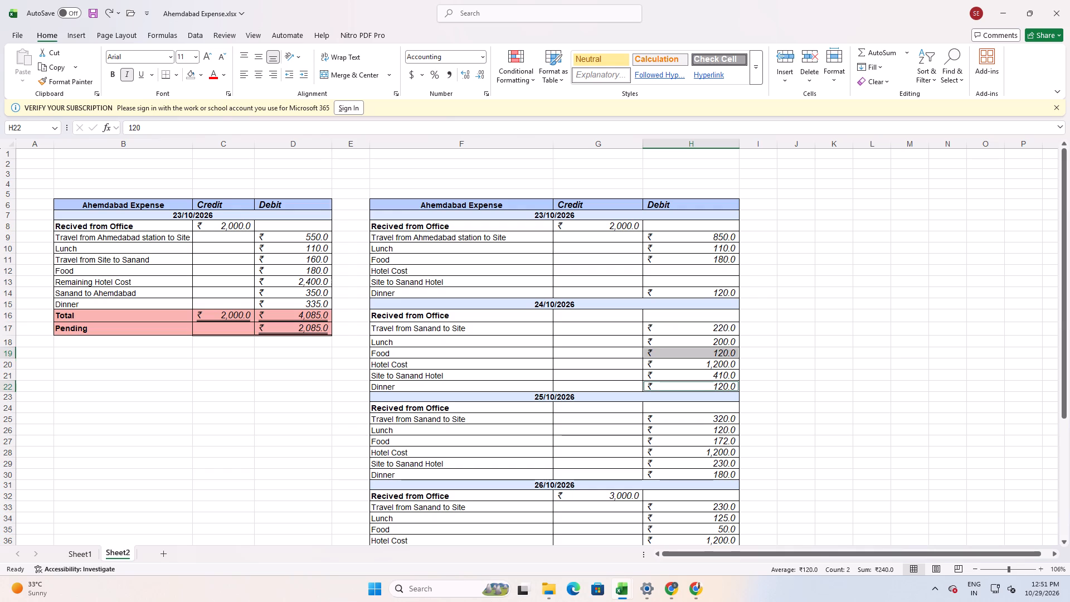
{"action": "left_click", "coordinate": [717, 341], "text": "ctrl"}
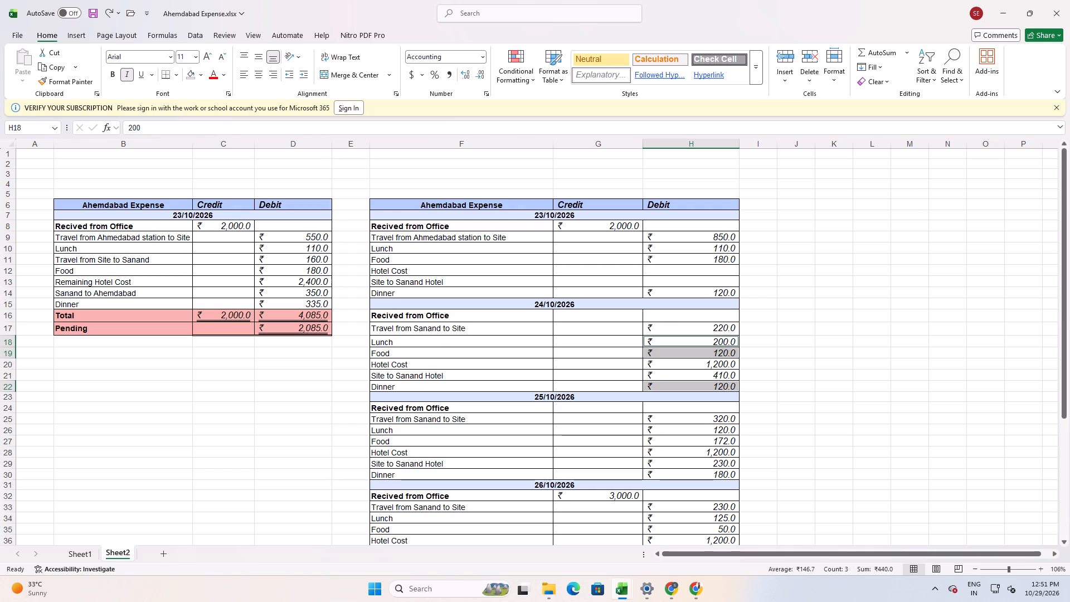
{"action": "left_click", "coordinate": [81, 544]}
{"action": "left_click", "coordinate": [80, 549]}
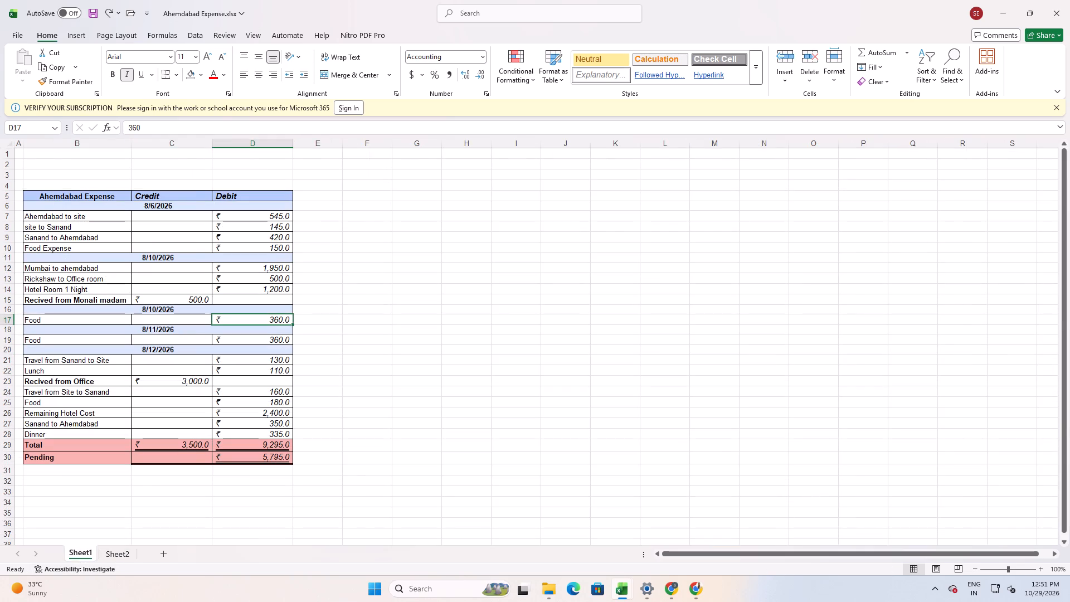
{"action": "left_click", "coordinate": [110, 554]}
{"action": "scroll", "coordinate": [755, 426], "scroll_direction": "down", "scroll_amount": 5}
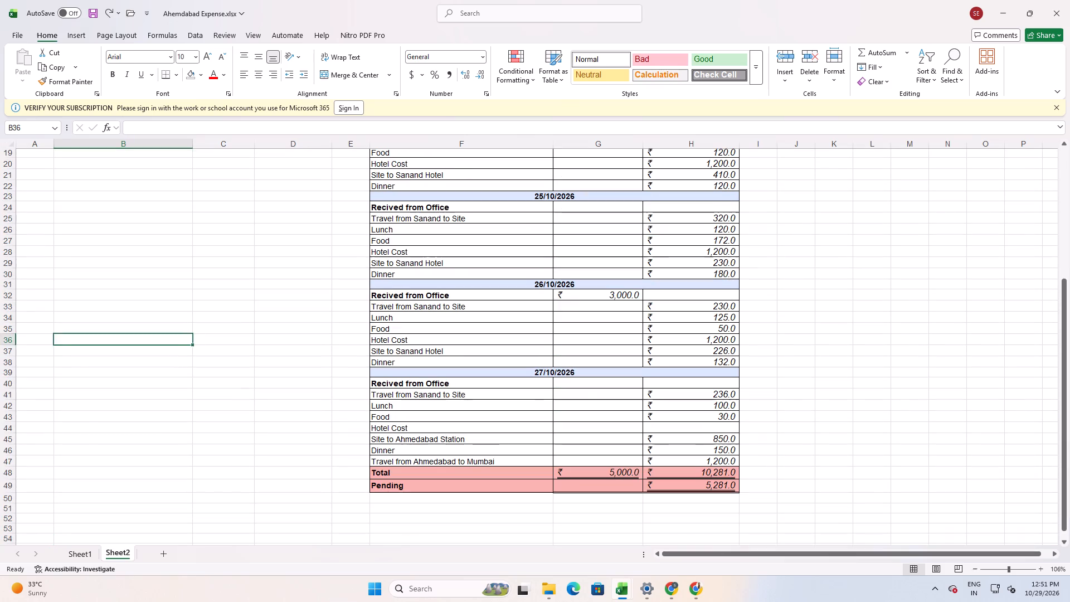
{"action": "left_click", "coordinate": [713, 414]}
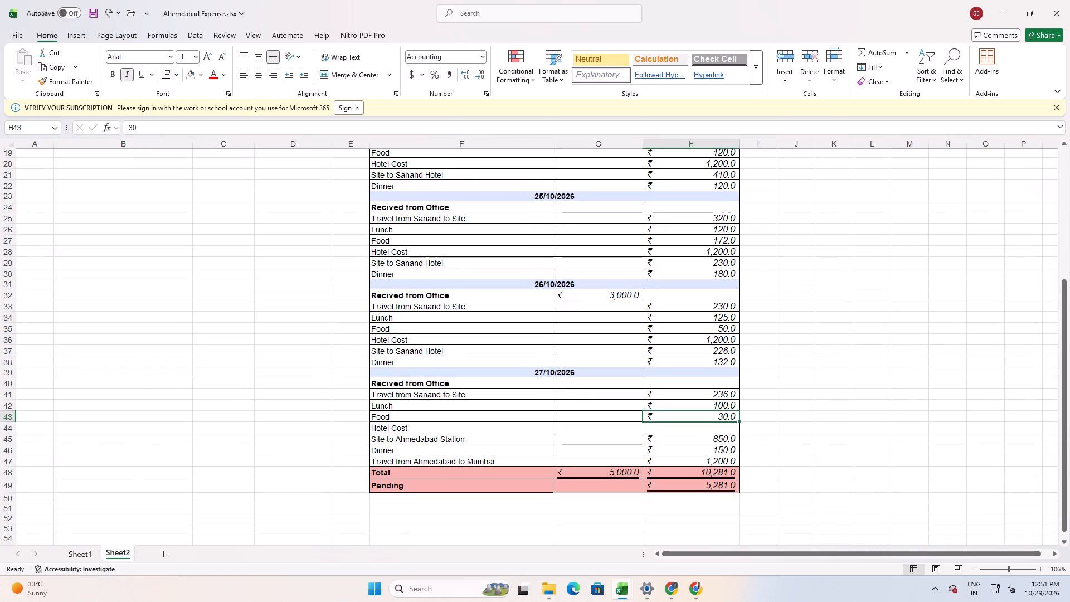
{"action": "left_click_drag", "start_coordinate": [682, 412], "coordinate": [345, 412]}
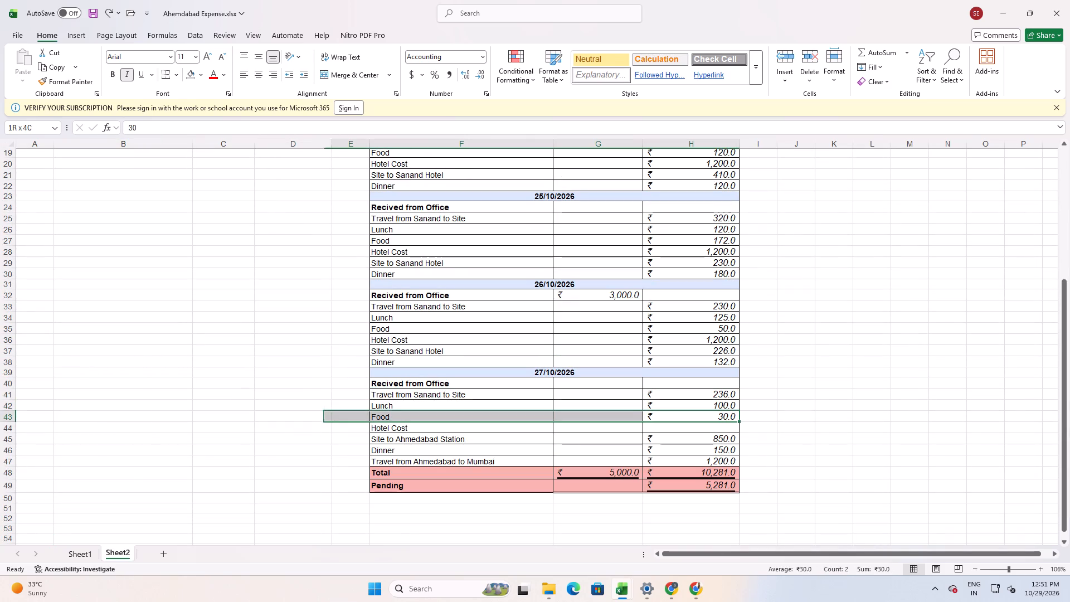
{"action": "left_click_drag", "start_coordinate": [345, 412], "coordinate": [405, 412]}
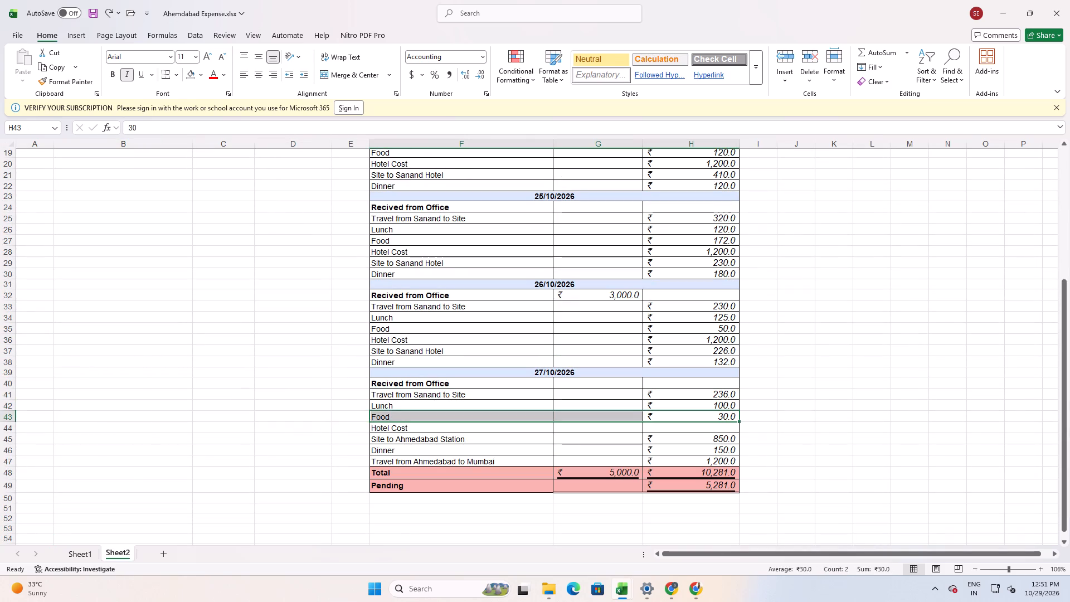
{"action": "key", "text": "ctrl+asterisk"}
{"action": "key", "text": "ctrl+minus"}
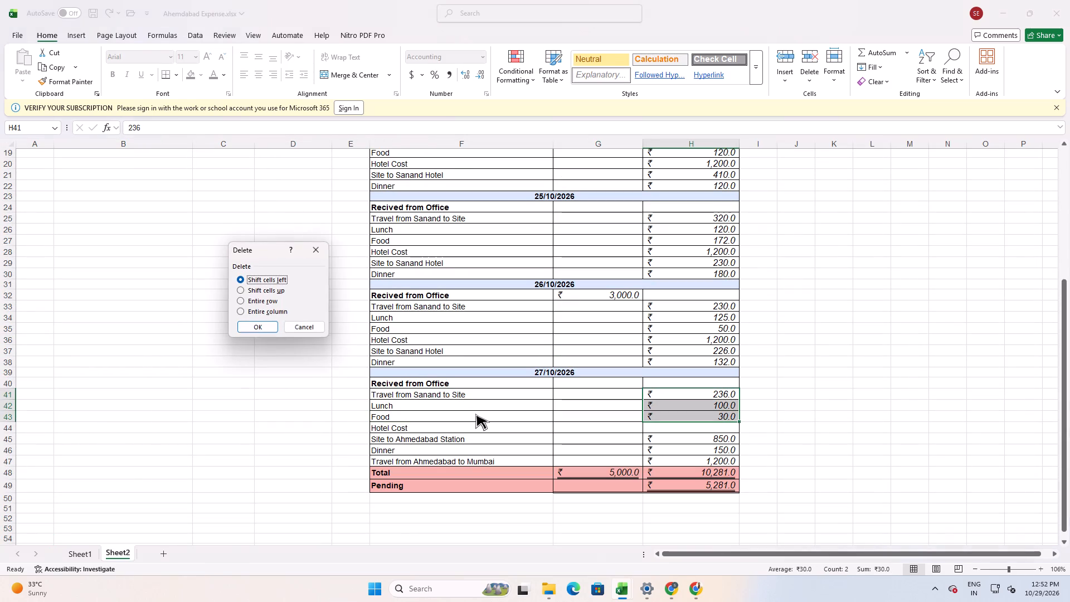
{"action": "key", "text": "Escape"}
Delete the entire Food row from the second table's 27/10/2026 section.
{"action": "key", "text": "Down"}
{"action": "key", "text": "Left"}
{"action": "key", "text": "Left"}
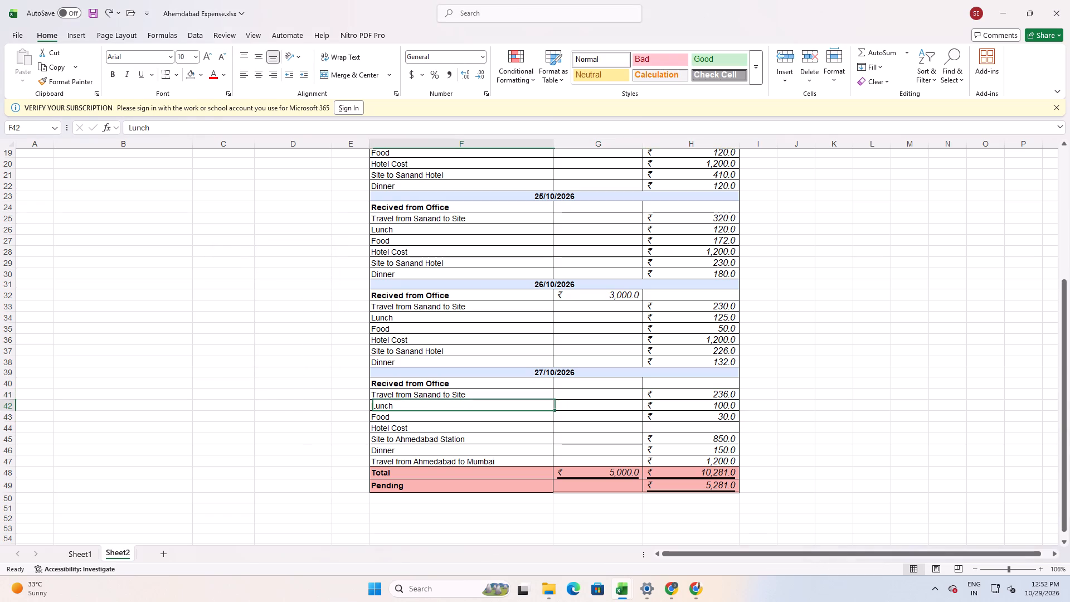
{"action": "key", "text": "Left"}
{"action": "key", "text": "Down"}
{"action": "key", "text": "Right"}
{"action": "key", "text": "shift+space"}
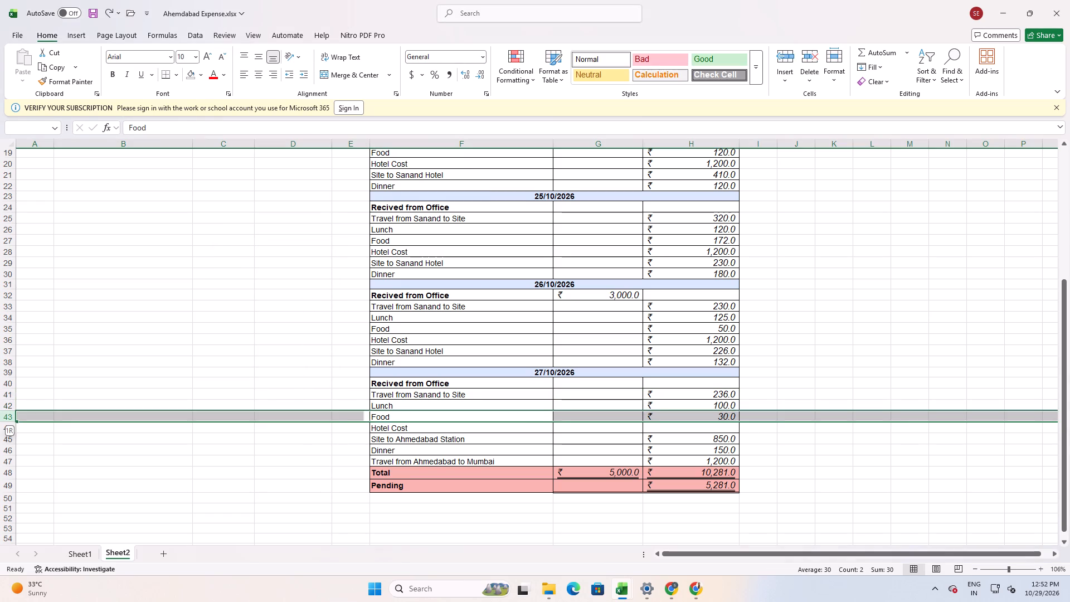
{"action": "key", "text": "ctrl+minus"}
In the 27/10/2026 section, set the Lunch debit to 150 and the Dinner debit to 200.
{"action": "key", "text": "Right"}
{"action": "key", "text": "Right"}
{"action": "key", "text": "Right"}
{"action": "key", "text": "Up"}
{"action": "key", "text": "Left"}
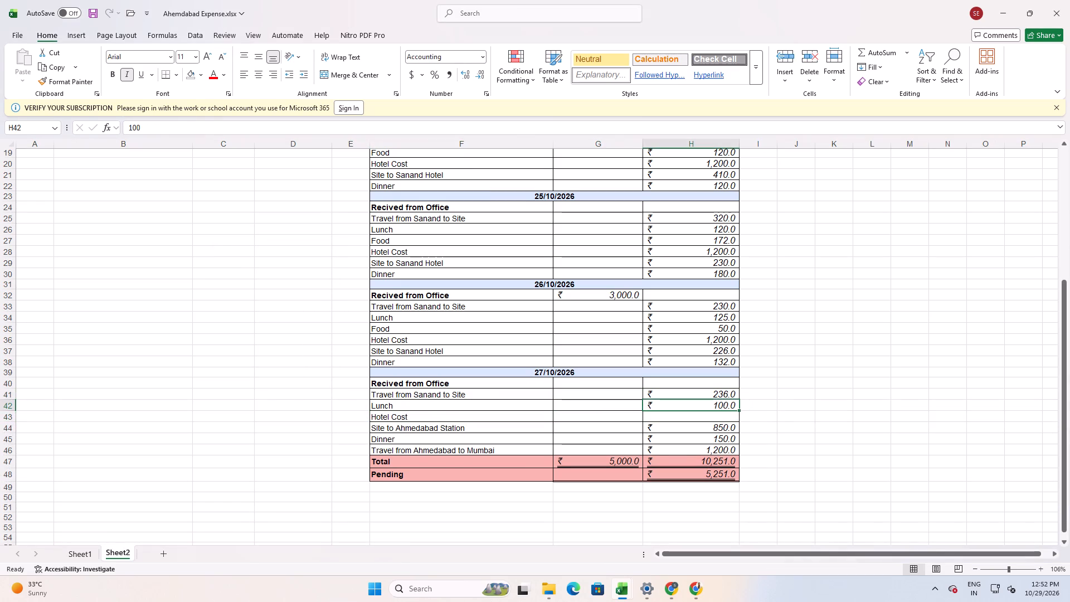
{"action": "type", "text": "150"}
{"action": "key", "text": "Return"}
{"action": "key", "text": "Return"}
{"action": "key", "text": "Return"}
{"action": "type", "text": "200"}
{"action": "key", "text": "Return"}
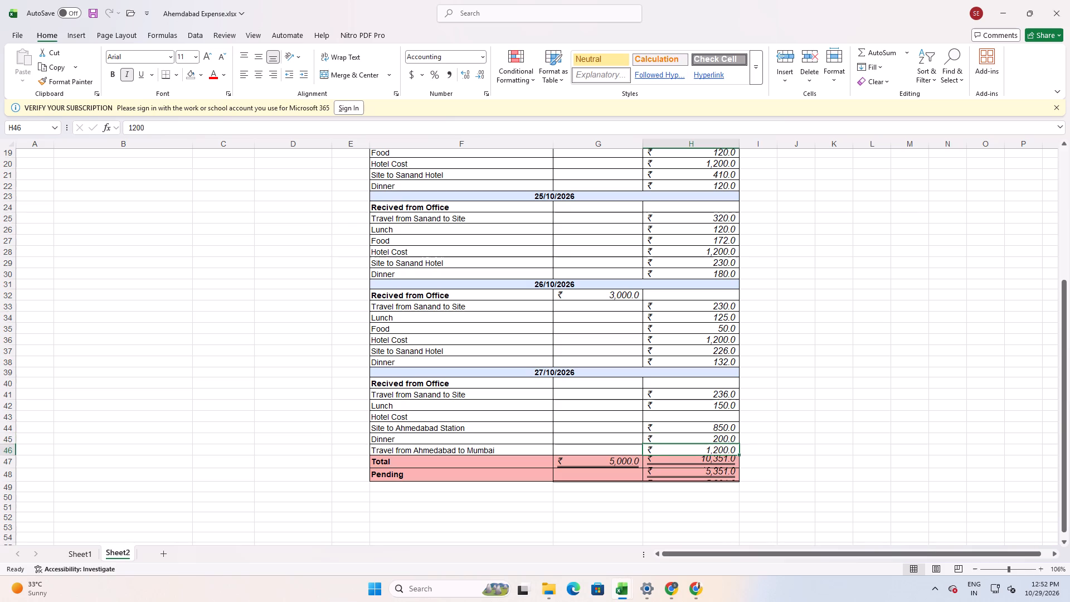
In the 26/10/2026 section, set the Lunch debit to 150 and the Dinner debit to 165.
{"action": "left_click", "coordinate": [724, 320]}
{"action": "type", "text": "150"}
{"action": "key", "text": "Return"}
{"action": "key", "text": "Return"}
{"action": "key", "text": "Return"}
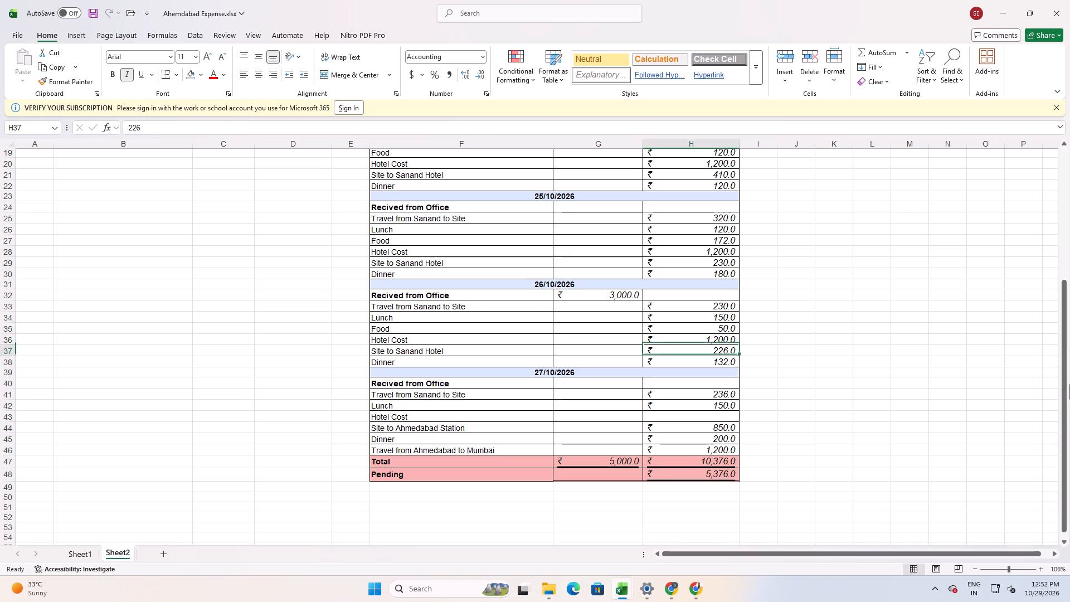
{"action": "key", "text": "Return"}
{"action": "type", "text": "165"}
{"action": "key", "text": "Return"}
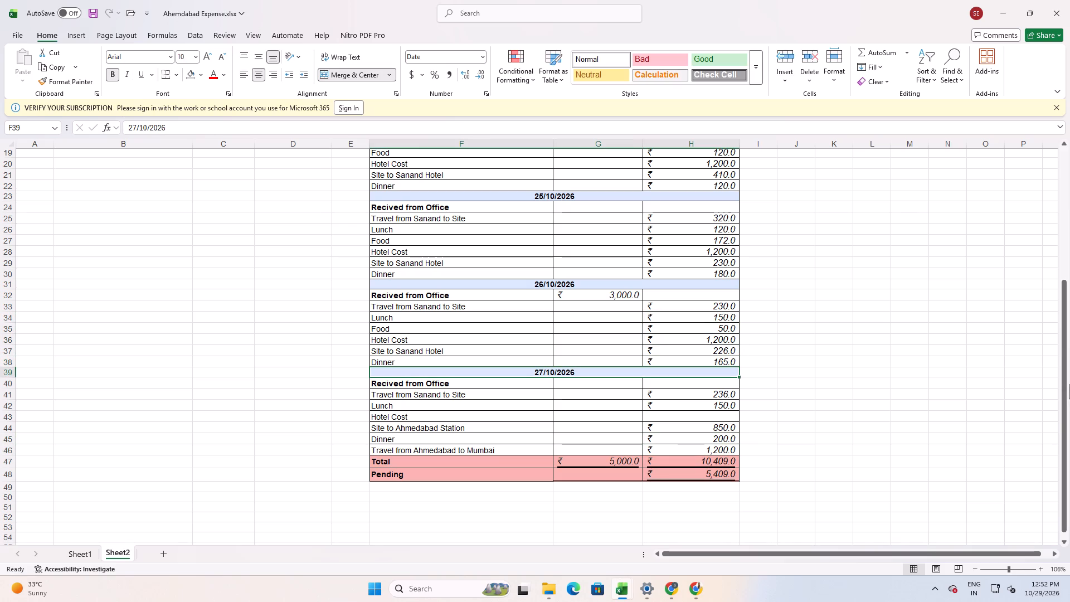
Save the Ahemdabad Expense workbook.
{"action": "left_click", "coordinate": [693, 348]}
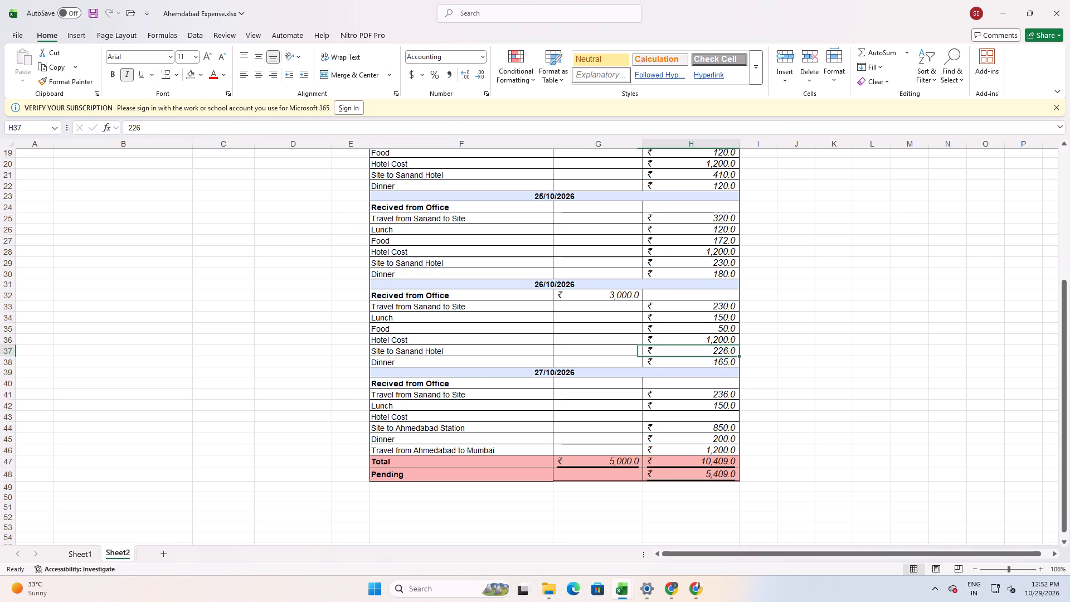
{"action": "scroll", "coordinate": [790, 431], "scroll_direction": "up", "scroll_amount": 2}
{"action": "key", "text": "ctrl+s"}
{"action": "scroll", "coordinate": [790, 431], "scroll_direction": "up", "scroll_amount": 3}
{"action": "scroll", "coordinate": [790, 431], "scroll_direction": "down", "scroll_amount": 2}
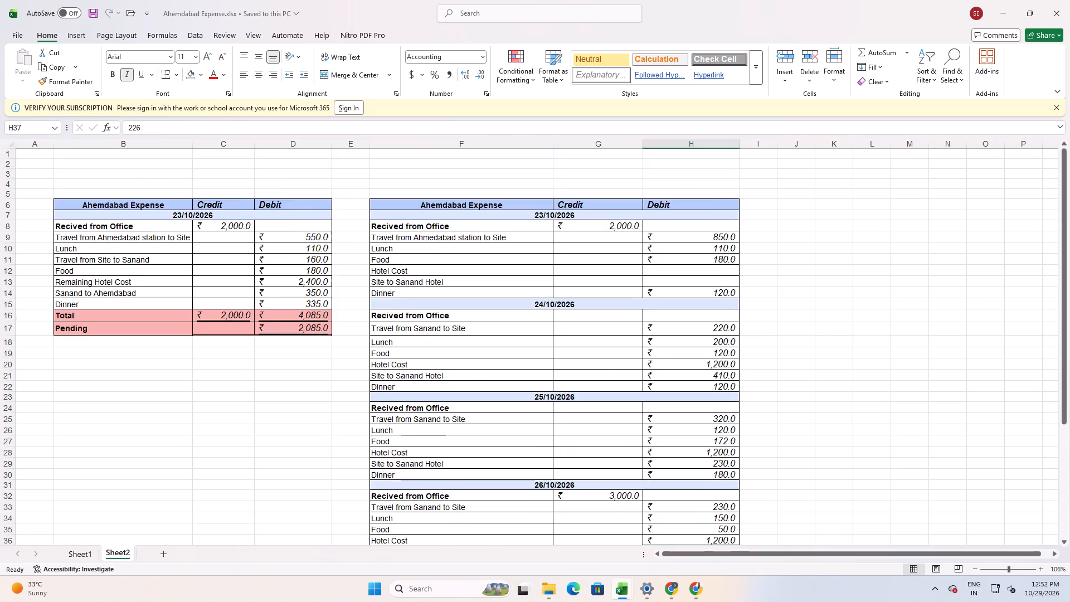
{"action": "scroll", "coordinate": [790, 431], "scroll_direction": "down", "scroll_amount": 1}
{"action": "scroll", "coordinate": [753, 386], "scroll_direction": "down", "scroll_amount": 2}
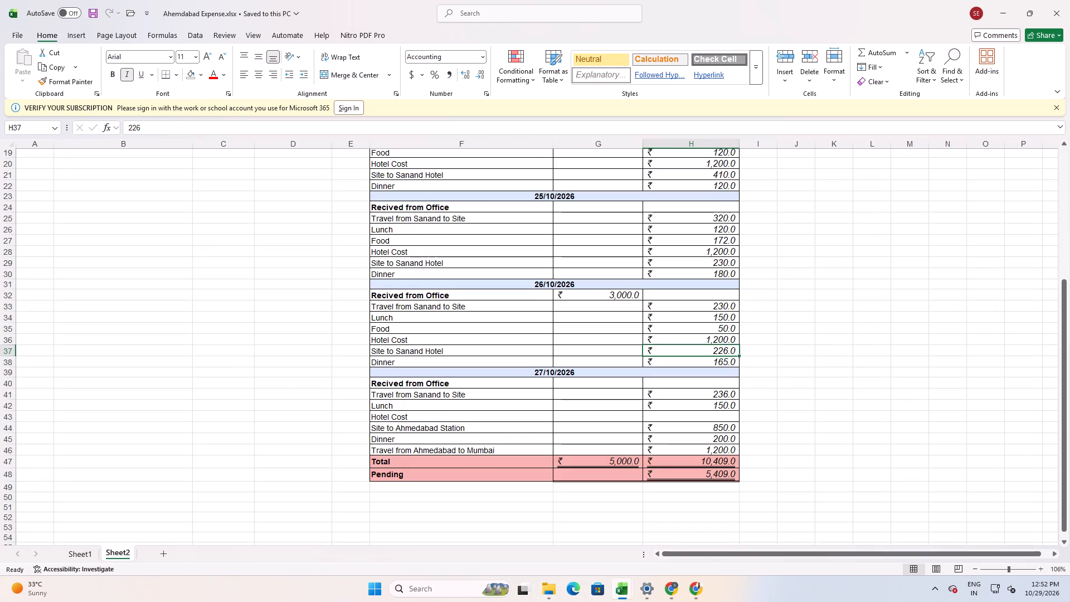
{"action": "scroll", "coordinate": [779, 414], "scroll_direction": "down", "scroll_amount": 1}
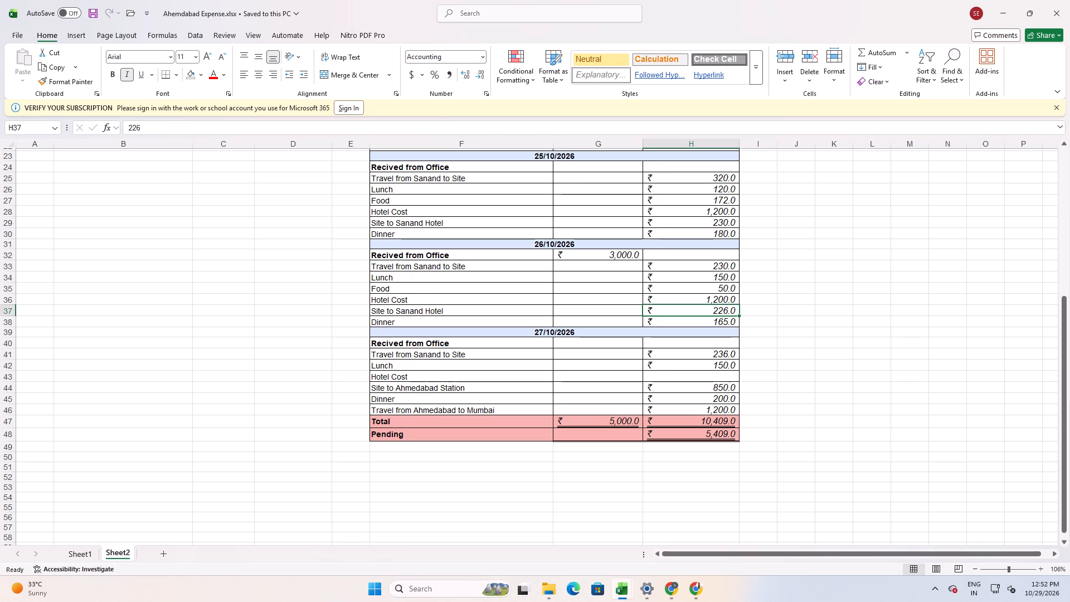
Delete columns A through E on Sheet2, removing the first Ahemdabad Expense table and the blank columns around it.
{"action": "scroll", "coordinate": [597, 359], "scroll_direction": "up", "scroll_amount": 10}
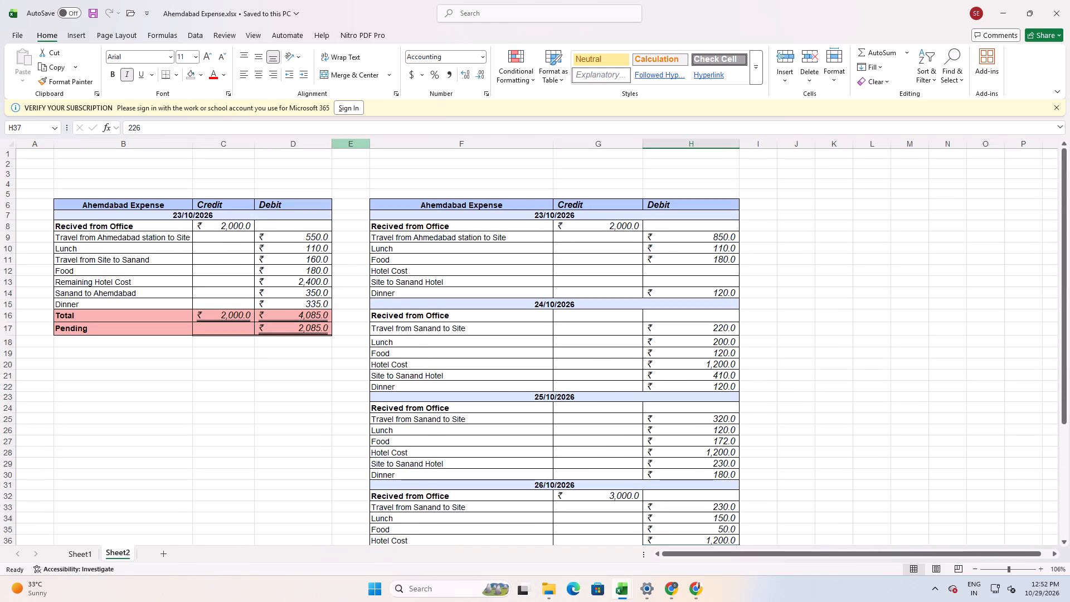
{"action": "left_click_drag", "start_coordinate": [352, 145], "coordinate": [16, 142]}
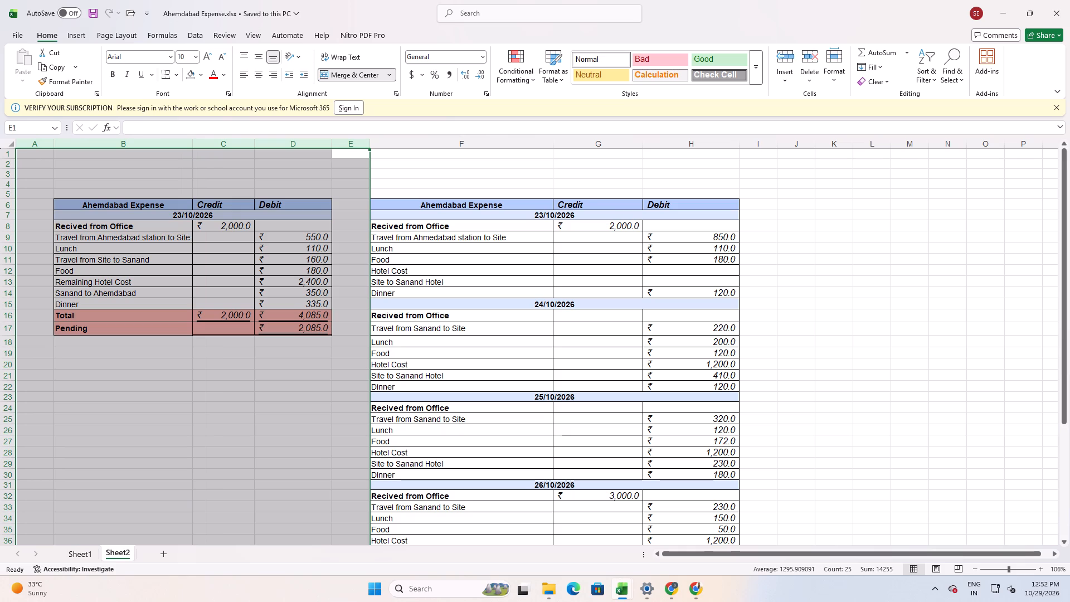
{"action": "key", "text": "ctrl+minus"}
{"action": "left_click", "coordinate": [149, 322]}
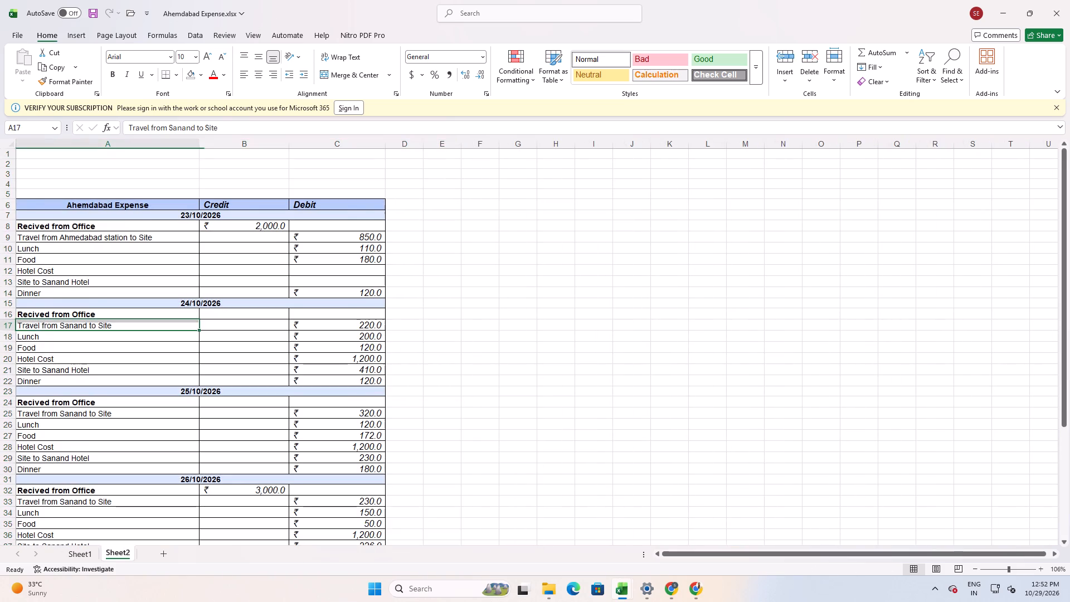
Delete the five blank rows above the remaining Ahemdabad Expense table.
{"action": "scroll", "coordinate": [149, 325], "scroll_direction": "down", "scroll_amount": 3}
{"action": "scroll", "coordinate": [150, 331], "scroll_direction": "up", "scroll_amount": 3}
{"action": "left_click", "coordinate": [0, 148]}
{"action": "left_click_drag", "start_coordinate": [1, 151], "coordinate": [1, 152]}
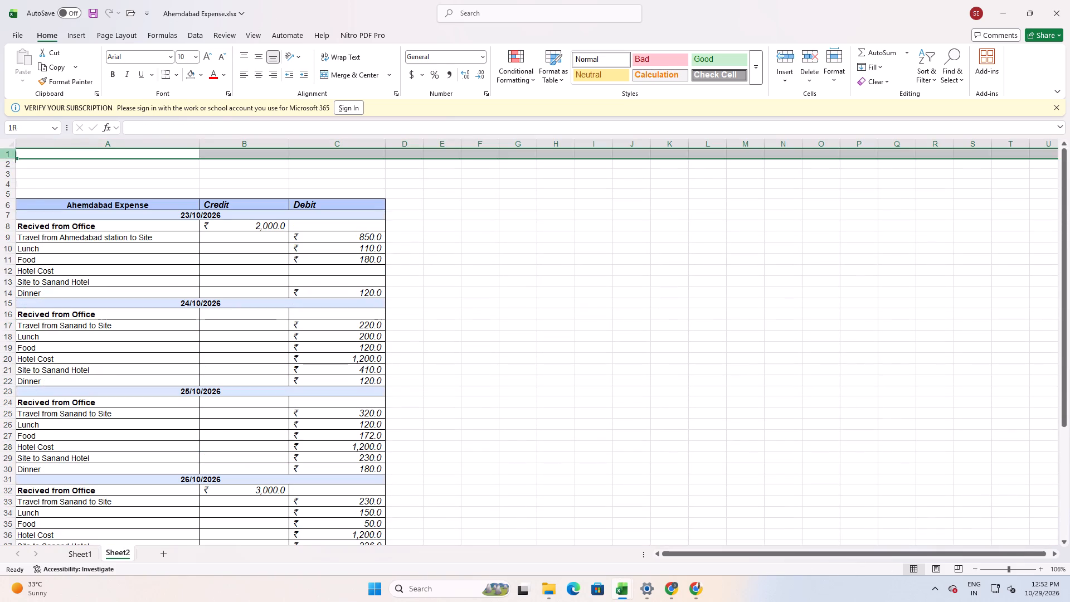
{"action": "left_click_drag", "start_coordinate": [1, 152], "coordinate": [1, 193]}
{"action": "key", "text": "ctrl+minus"}
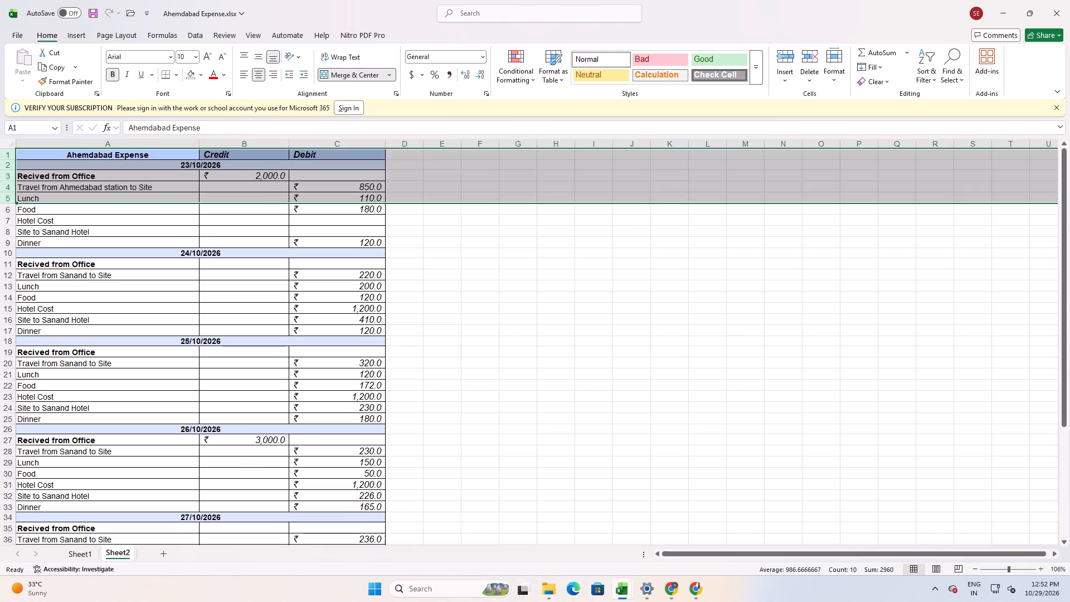
{"action": "left_click", "coordinate": [216, 255]}
Copy the whole Ahemdabad Expense table, from its header row through the Pending row (A1:C43).
{"action": "scroll", "coordinate": [197, 251], "scroll_direction": "down", "scroll_amount": 1}
{"action": "scroll", "coordinate": [213, 535], "scroll_direction": "up", "scroll_amount": 6}
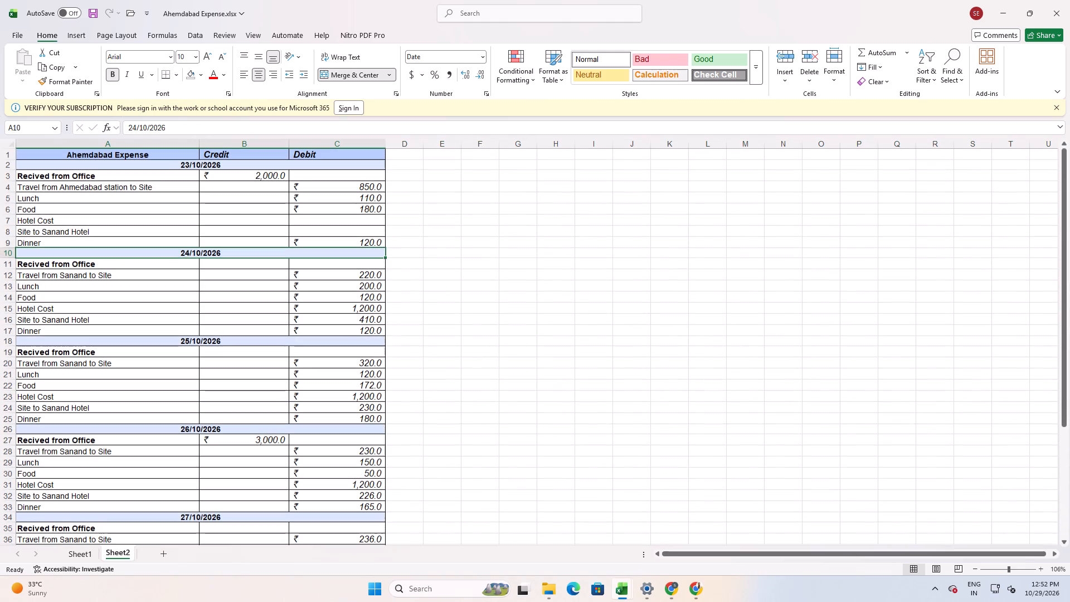
{"action": "left_click_drag", "start_coordinate": [64, 154], "coordinate": [283, 601]}
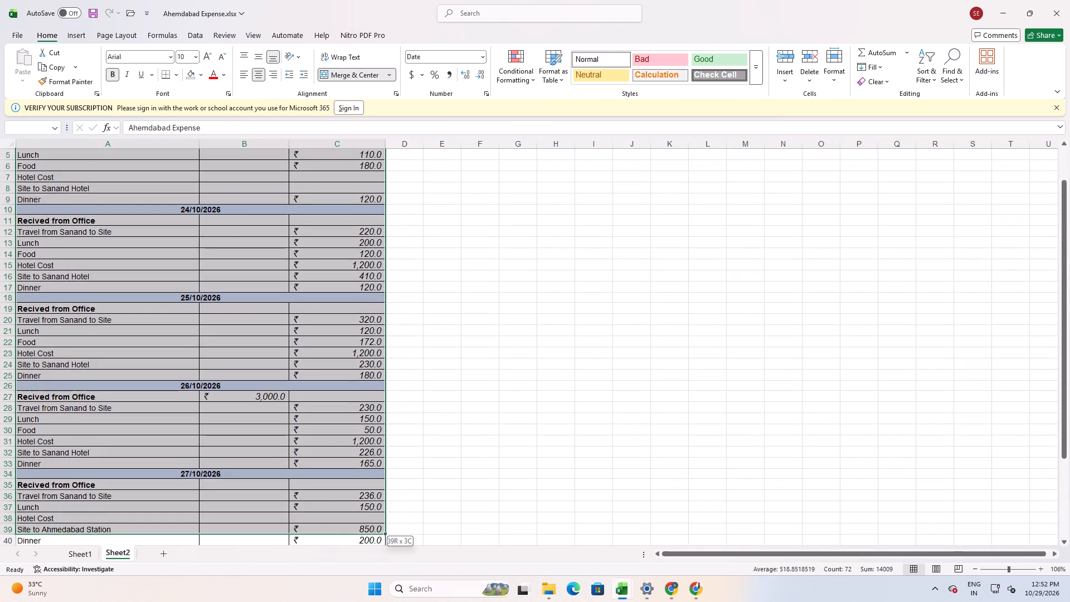
{"action": "left_click_drag", "start_coordinate": [283, 601], "coordinate": [299, 521]}
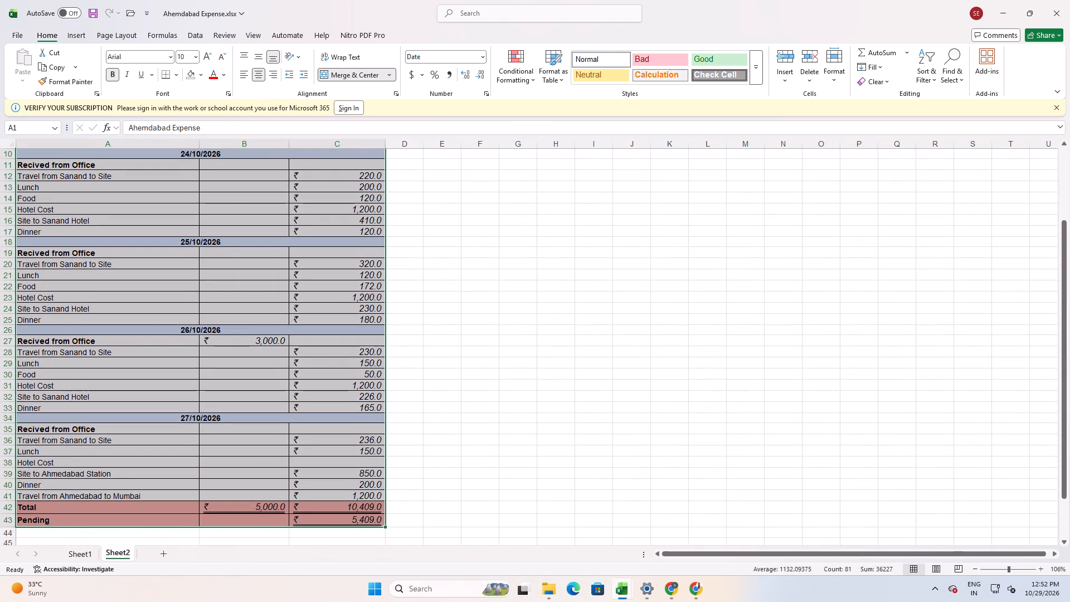
{"action": "key", "text": "ctrl+c"}
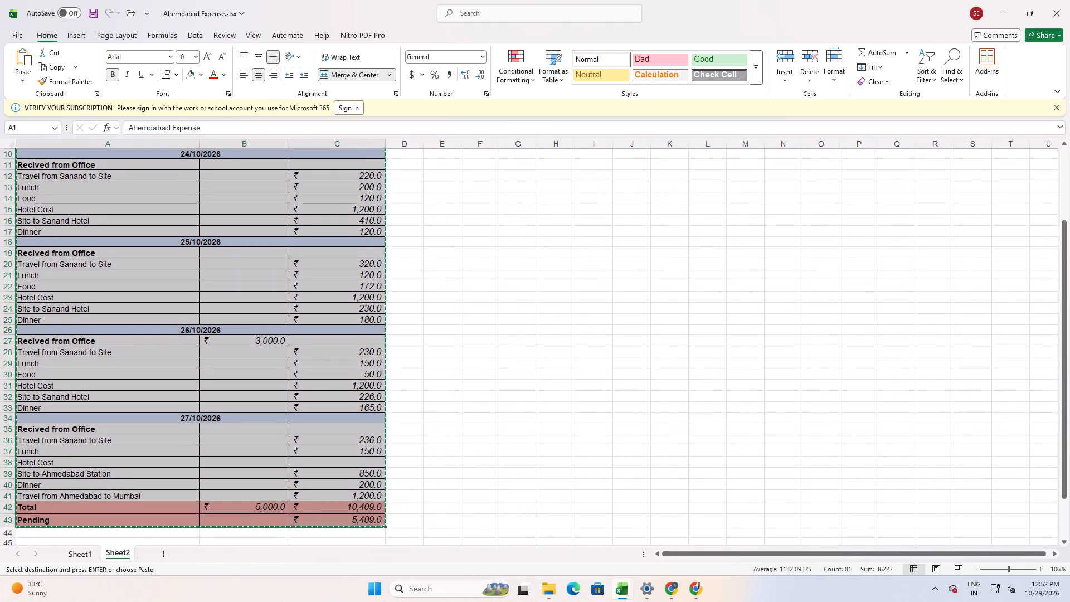
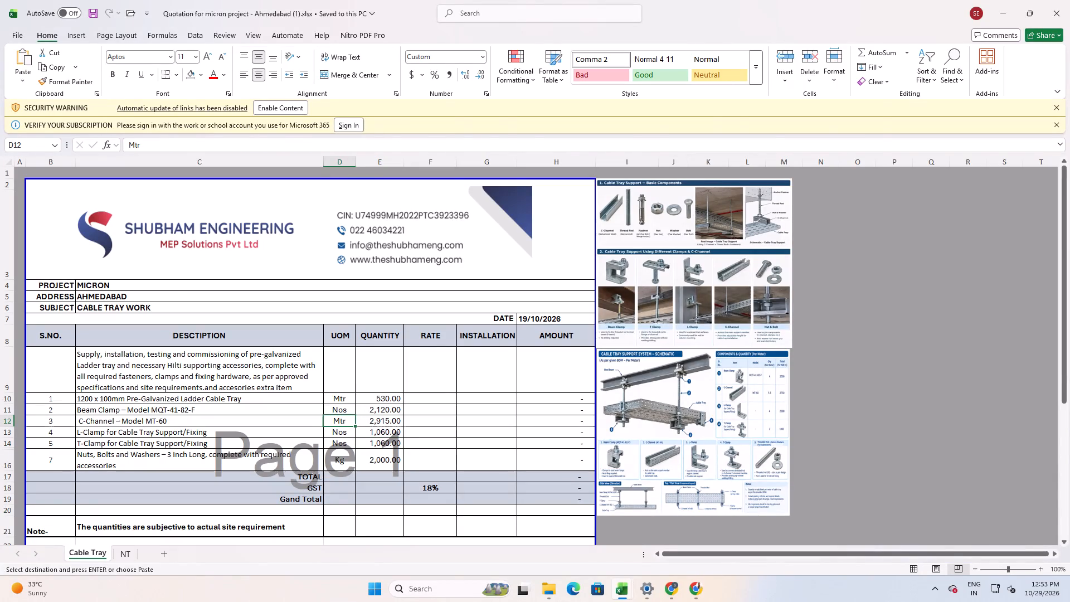
Return to the Ahemdabad Expense workbook, clear the pending copy selection and review the Sheet2 table down to the Pending row.
{"action": "key", "text": "alt+Tab"}
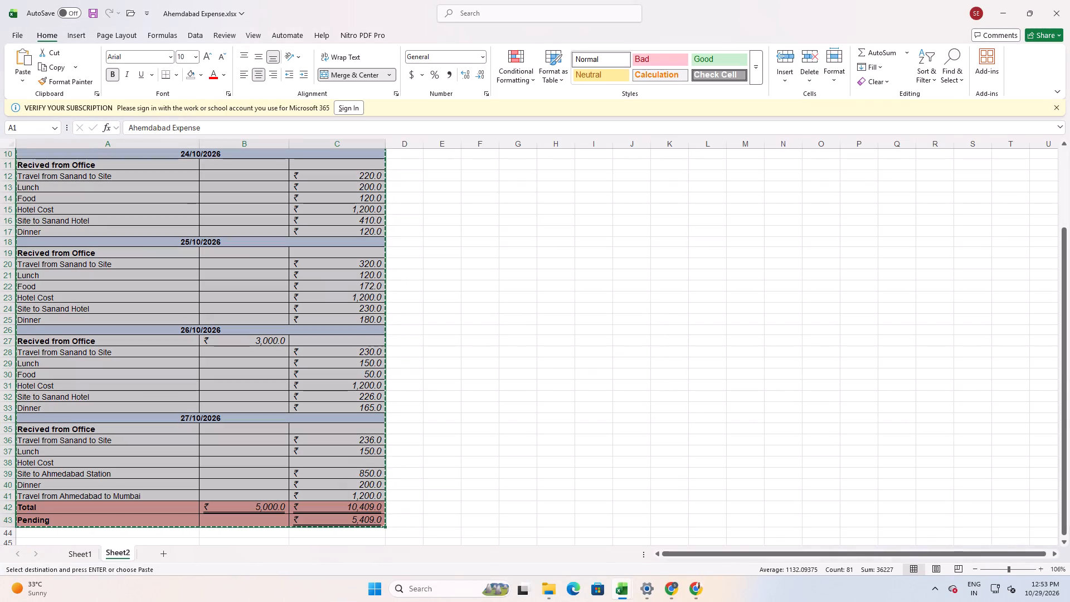
{"action": "key", "text": "Escape"}
{"action": "scroll", "coordinate": [200, 419], "scroll_direction": "up", "scroll_amount": 3}
{"action": "left_click", "coordinate": [226, 399]}
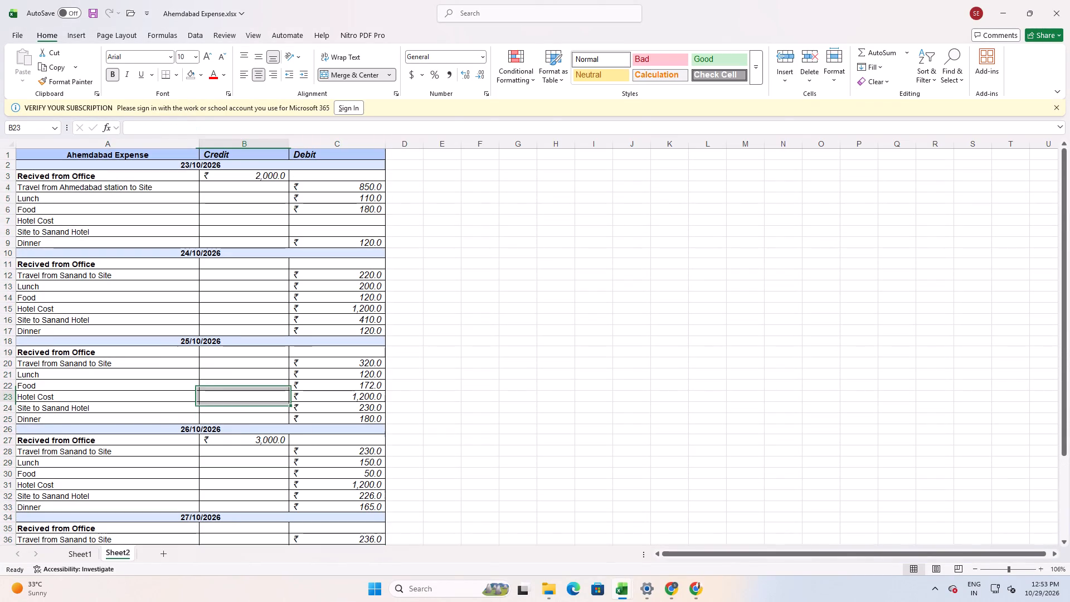
{"action": "scroll", "coordinate": [216, 424], "scroll_direction": "down", "scroll_amount": 3}
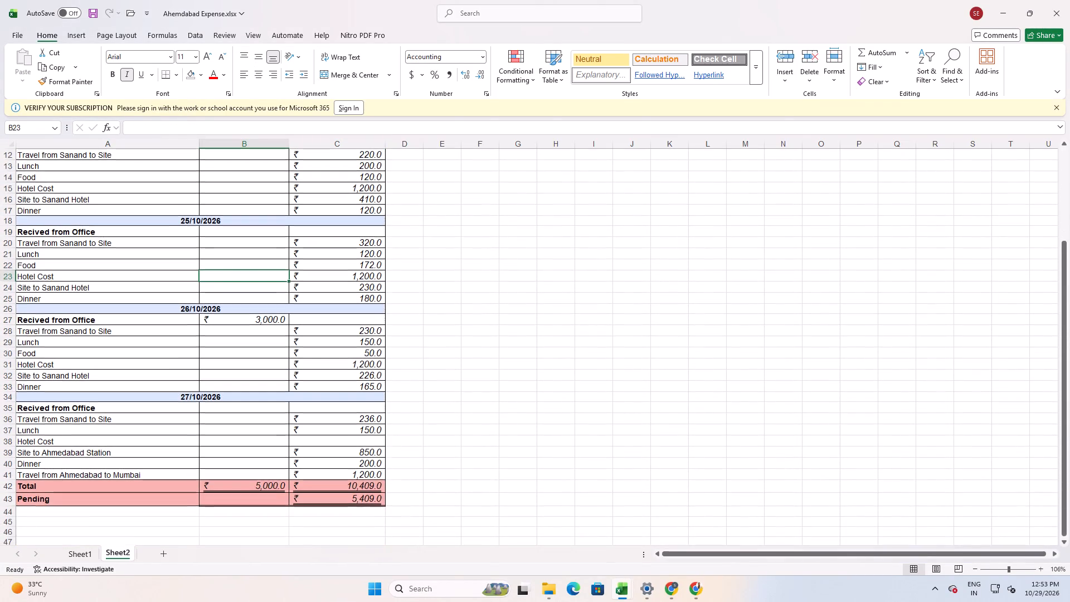
{"action": "scroll", "coordinate": [216, 424], "scroll_direction": "down", "scroll_amount": 1}
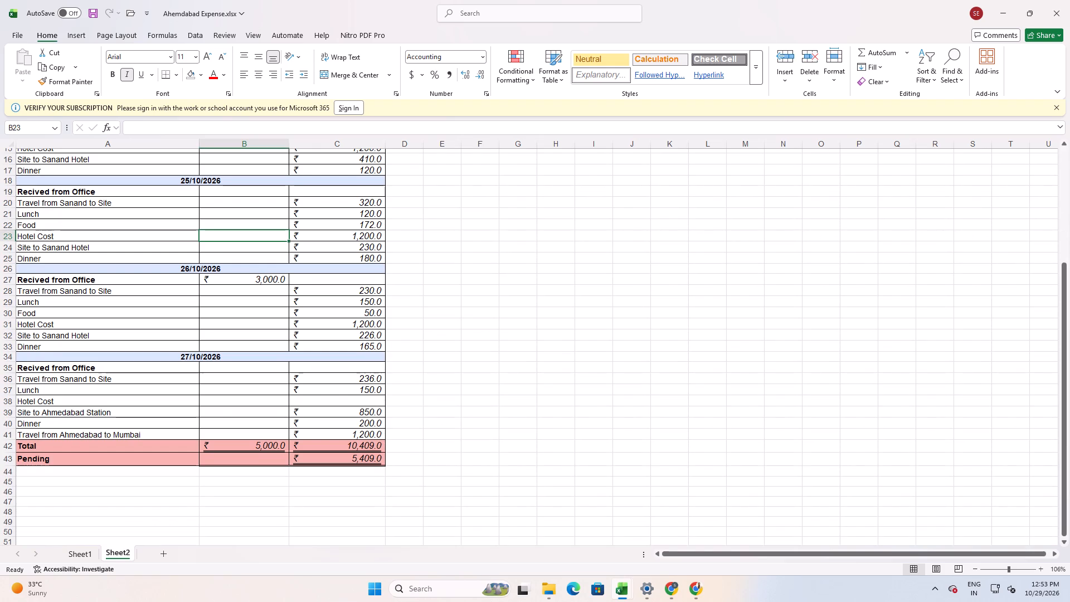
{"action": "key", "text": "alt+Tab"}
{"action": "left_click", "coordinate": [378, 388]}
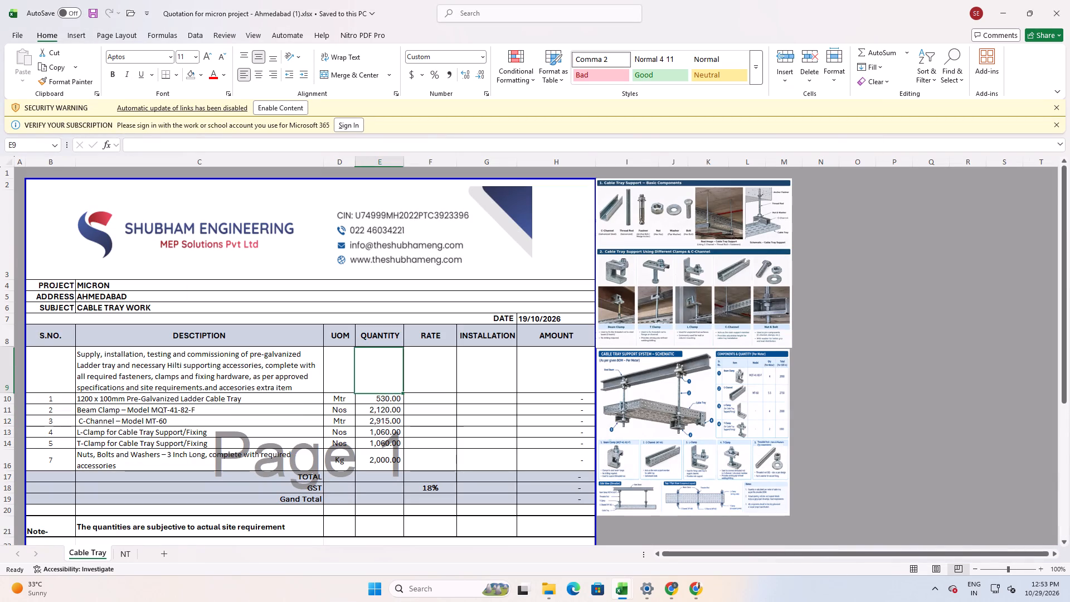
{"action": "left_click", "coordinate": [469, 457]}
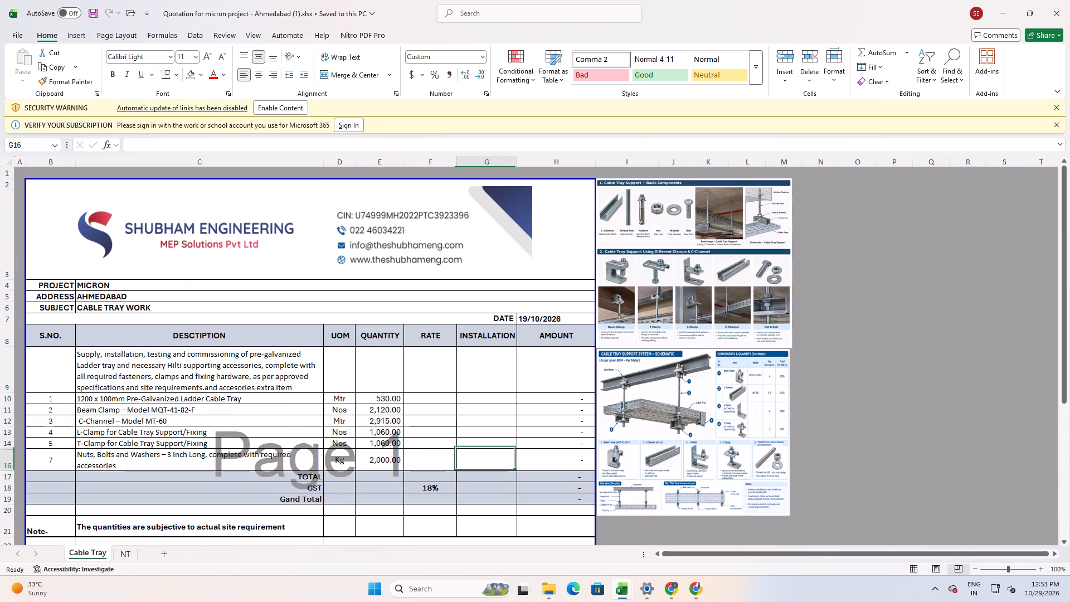
Save the Ahemdabad Expense workbook and close it, returning to the Micron project quotation workbook.
{"action": "key", "text": "alt+Tab"}
{"action": "left_click", "coordinate": [395, 342]}
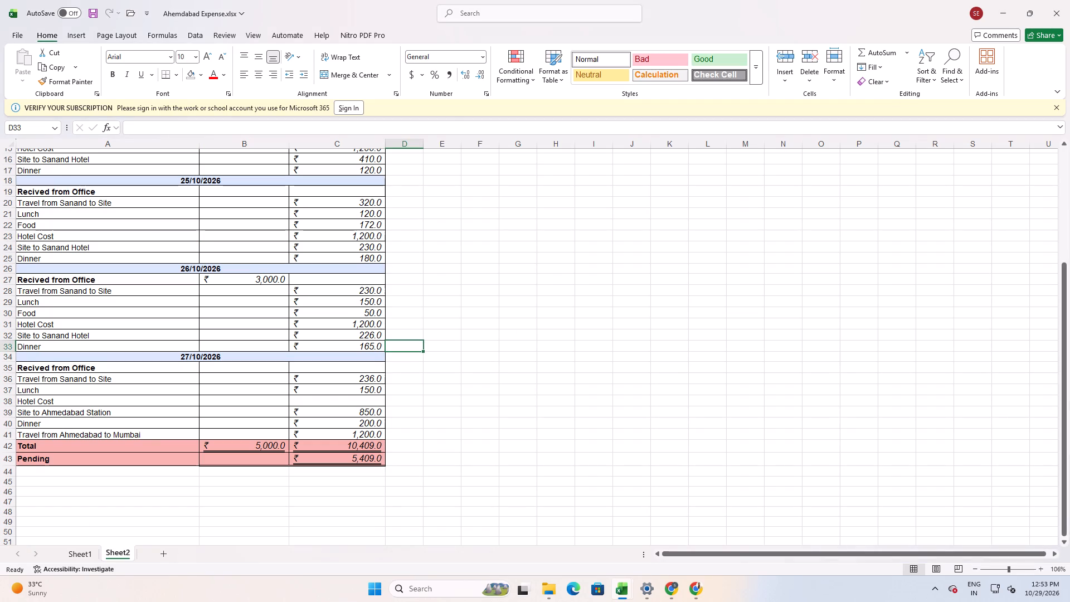
{"action": "key", "text": "ctrl+s"}
{"action": "left_click", "coordinate": [1069, 7]}
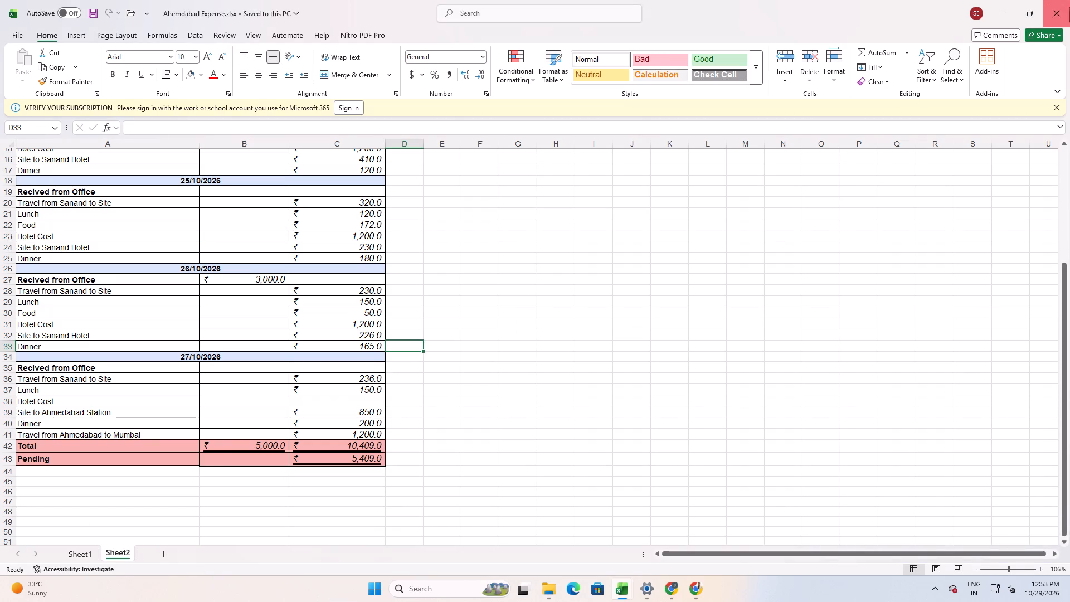
{"action": "left_click", "coordinate": [300, 353]}
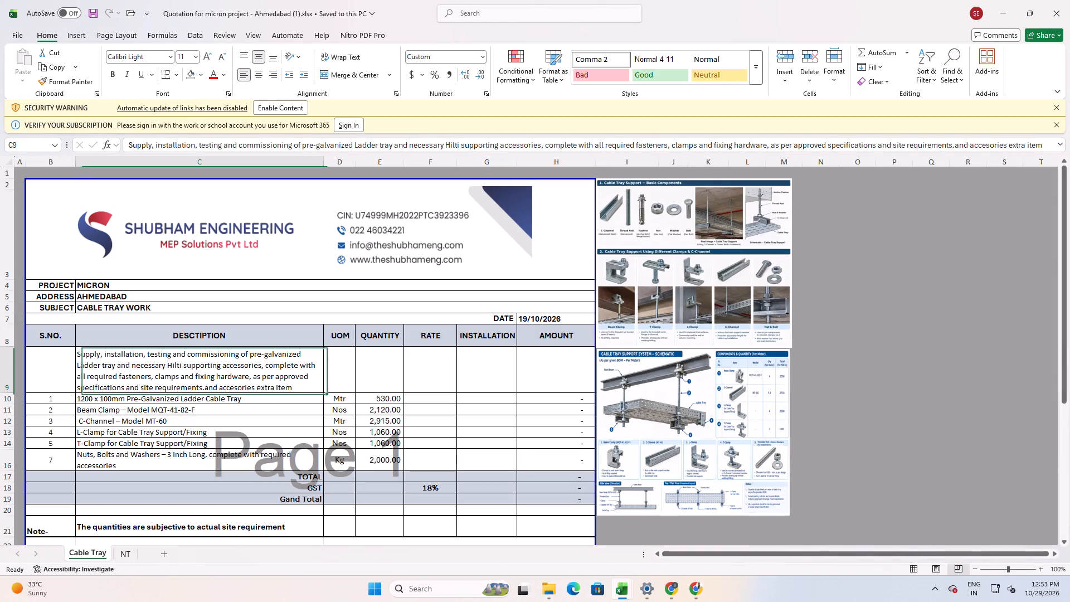